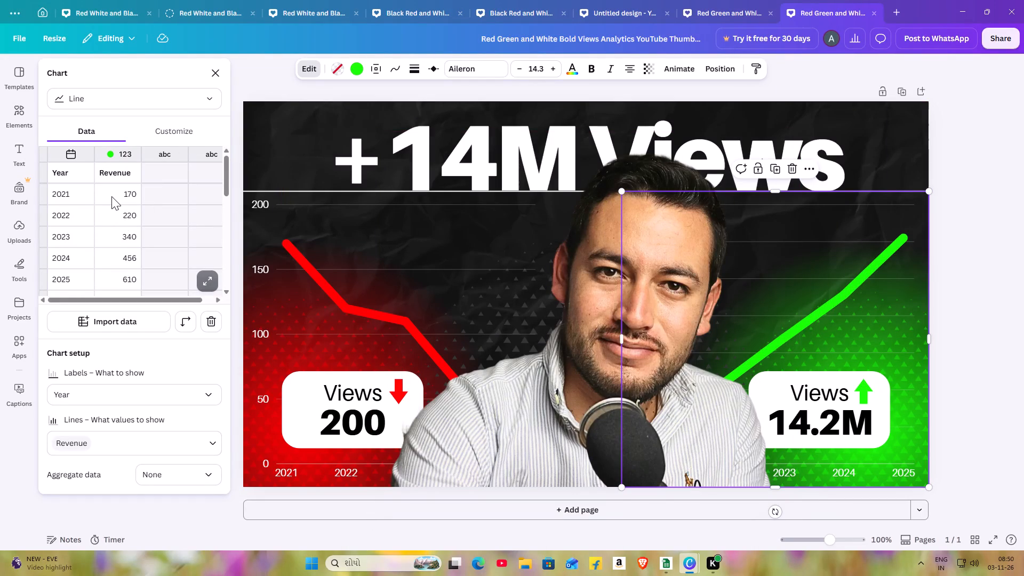
Add a data row to the green line chart with Year 2026 and Revenue 700.
double_click(117, 236)
click(127, 195)
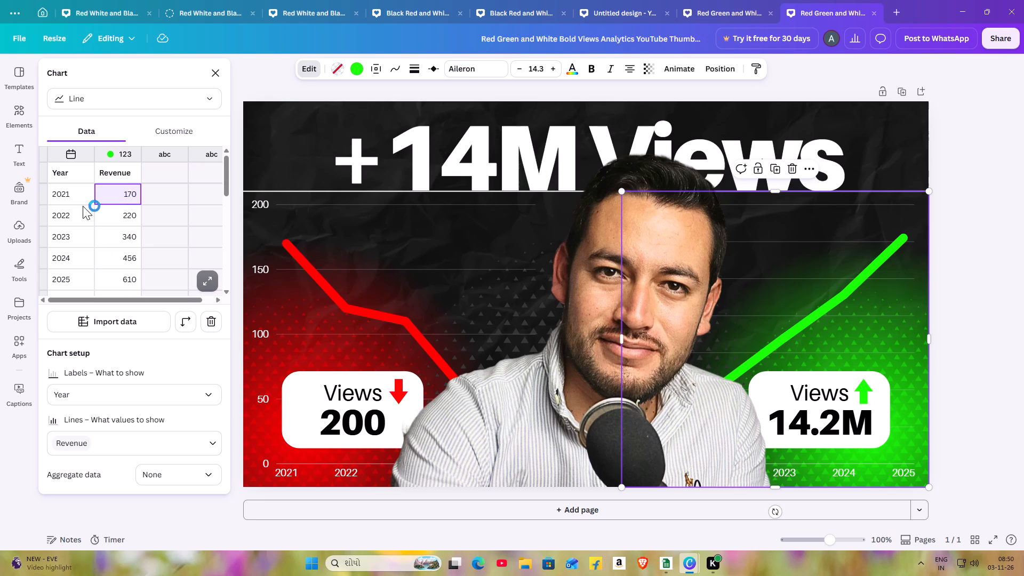
scroll(81, 281, down, 3)
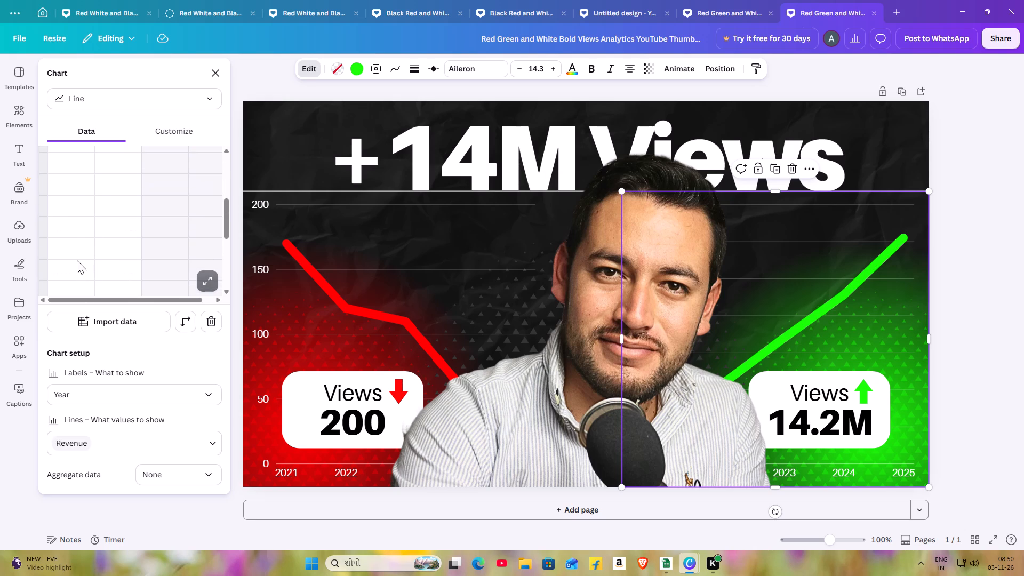
scroll(72, 235, up, 2)
double_click(72, 245)
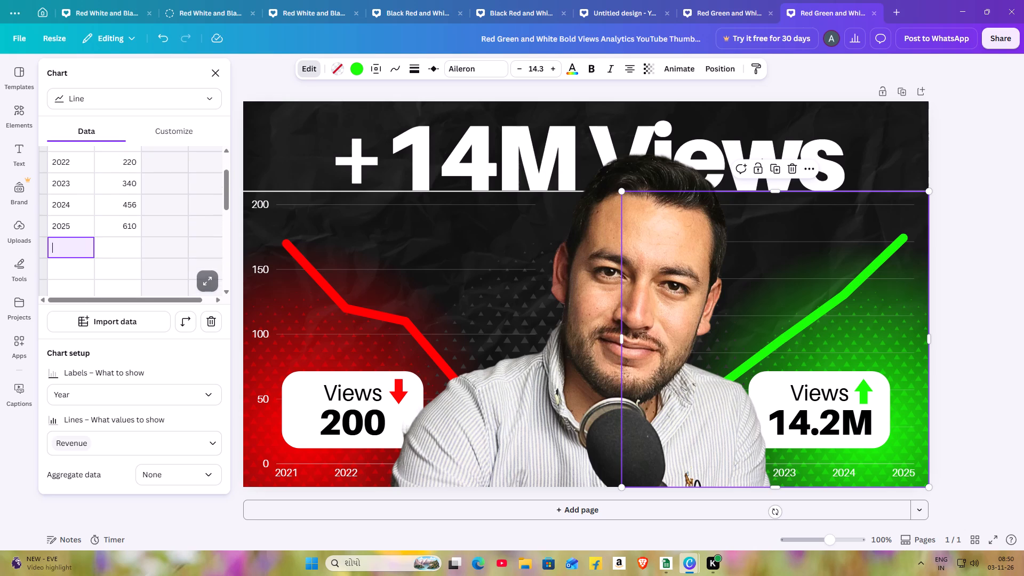
text(2026)
triple_click(105, 242)
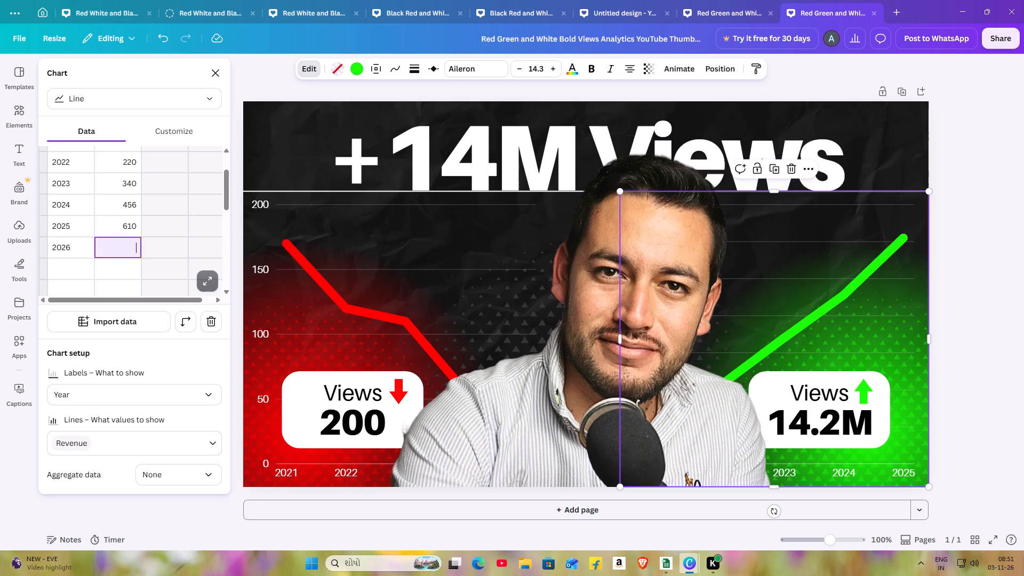
text(700)
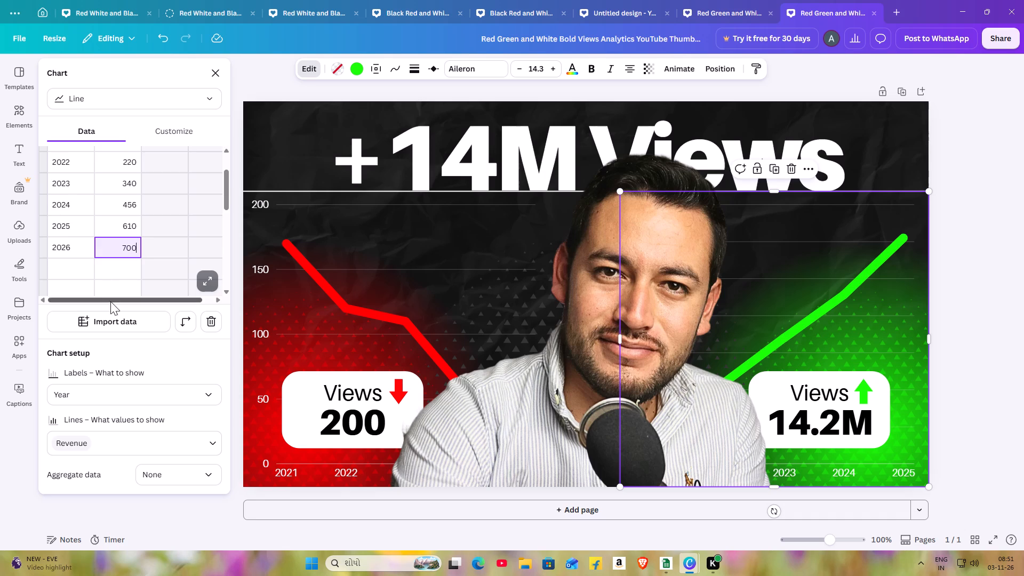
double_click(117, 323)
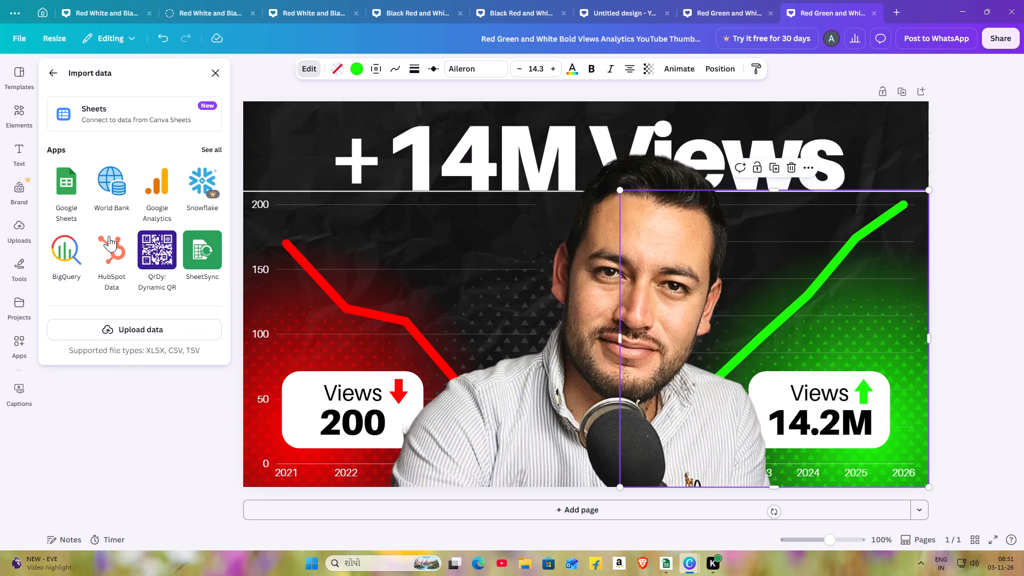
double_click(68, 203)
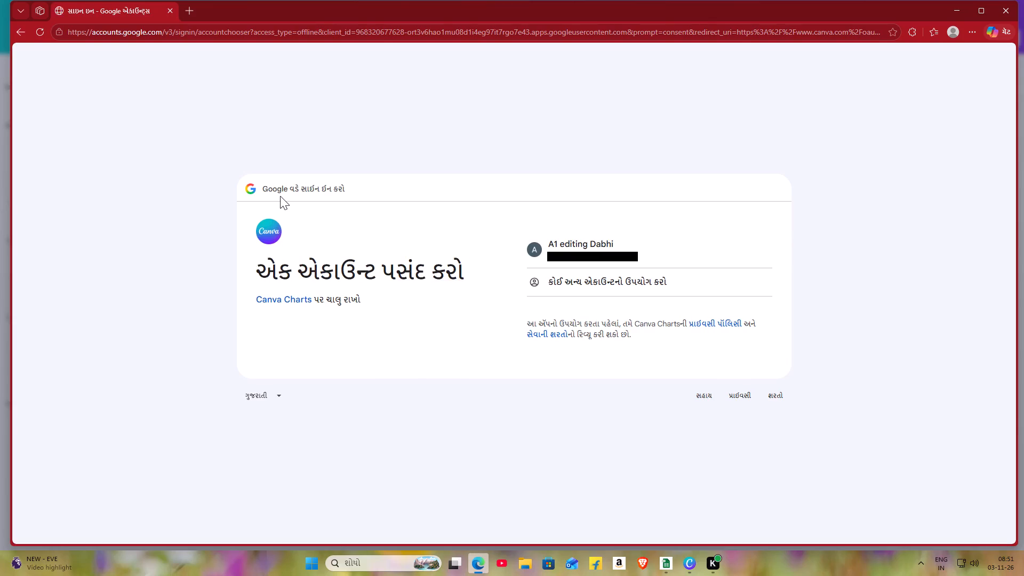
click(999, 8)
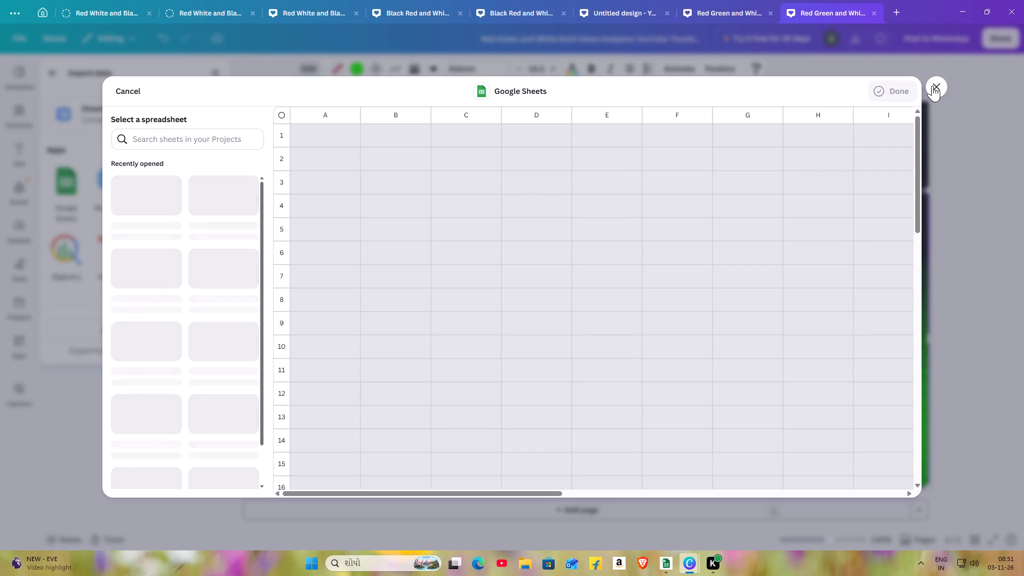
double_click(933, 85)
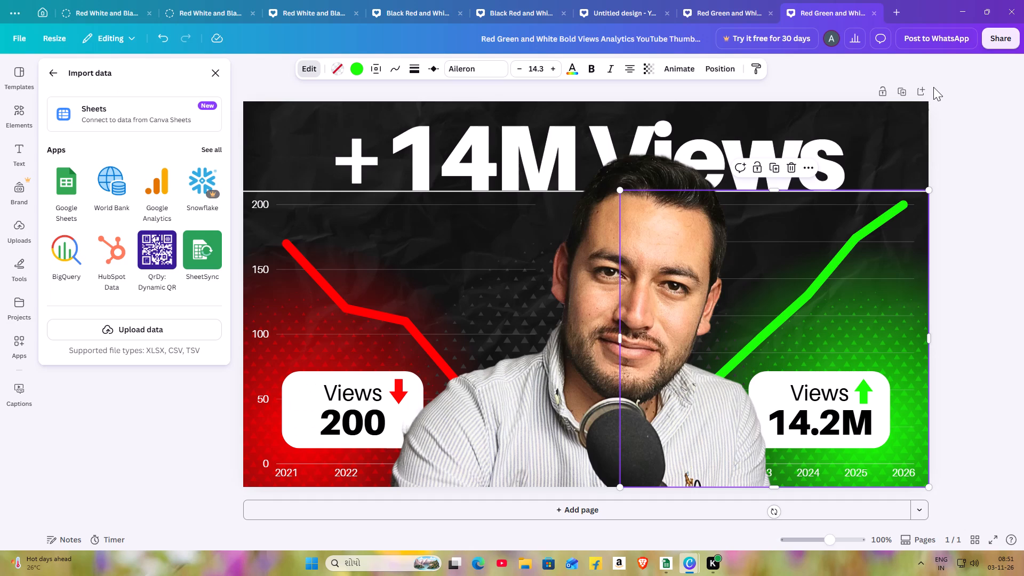
Shift the red line chart slightly left, just past the thumbnail's left edge, at its original height.
click(375, 389)
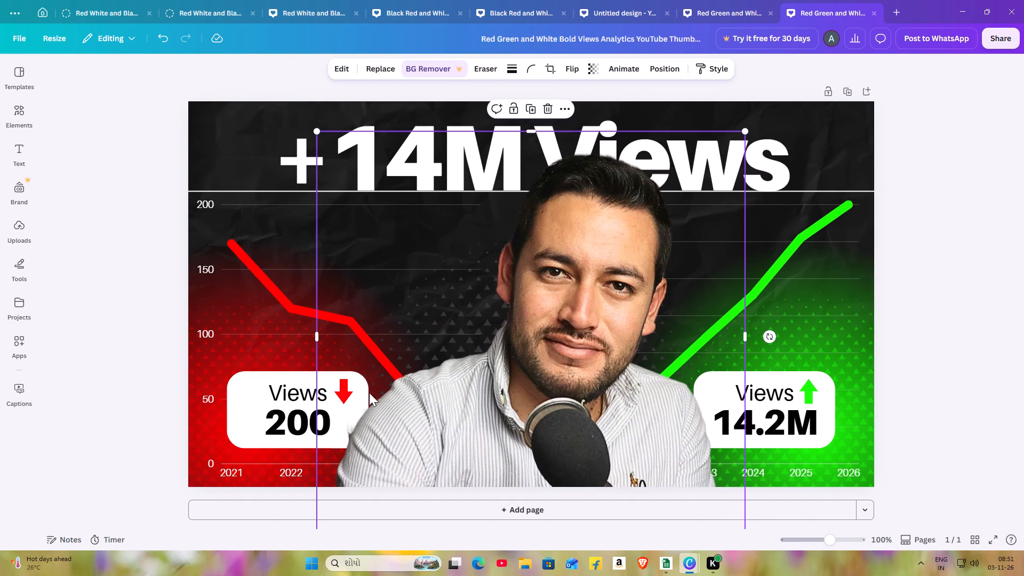
drag(210, 361, 201, 347)
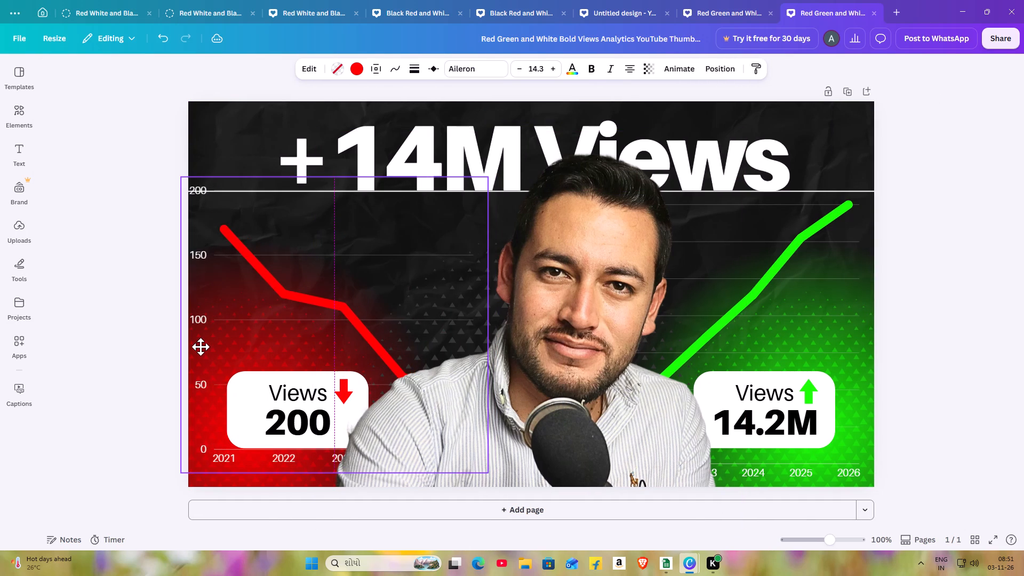
drag(201, 347, 201, 362)
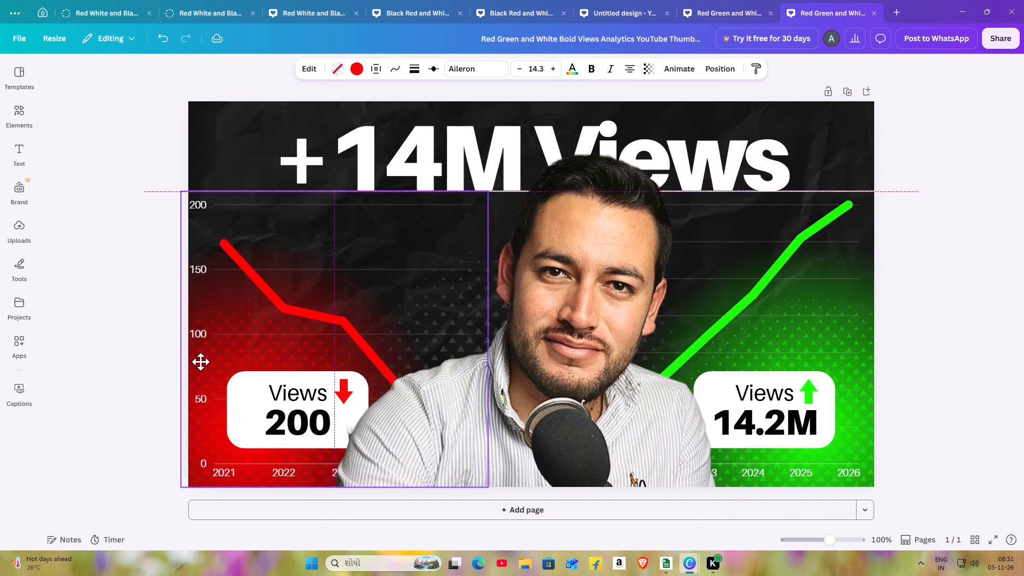
drag(201, 362, 203, 363)
click(203, 363)
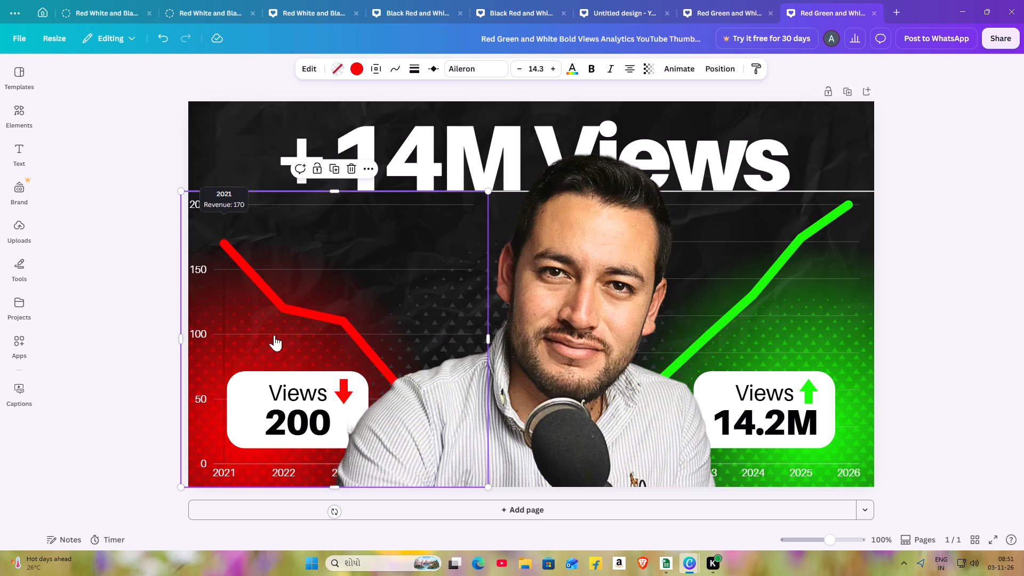
Move the cut-out portrait of the man slightly left between the two charts.
click(575, 252)
drag(579, 252, 569, 275)
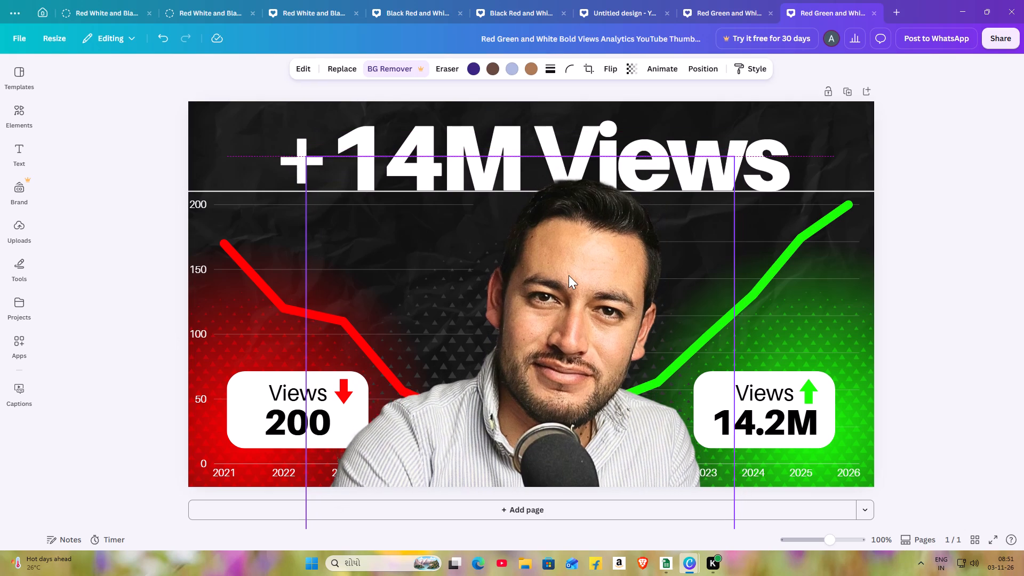
drag(569, 275, 554, 247)
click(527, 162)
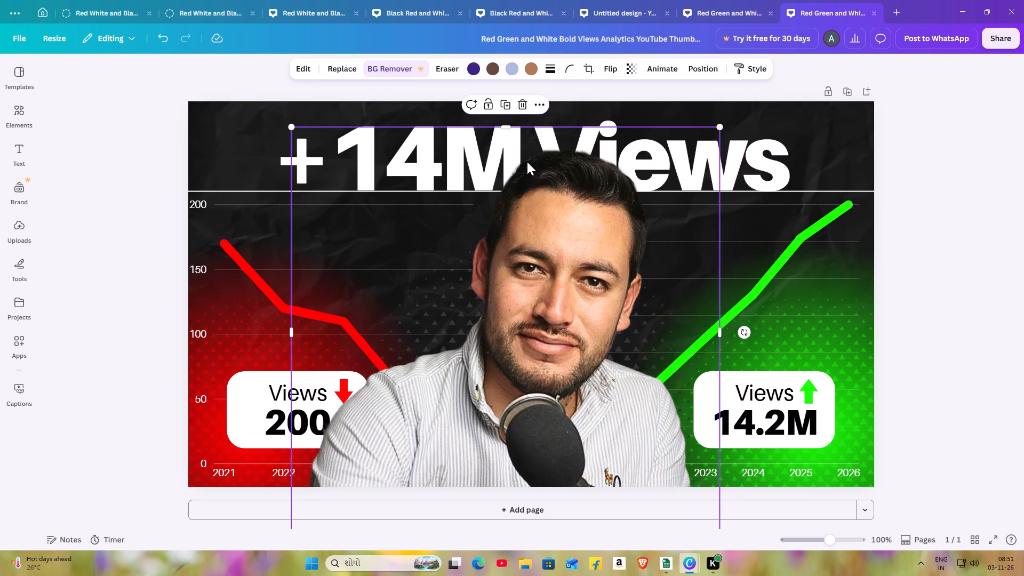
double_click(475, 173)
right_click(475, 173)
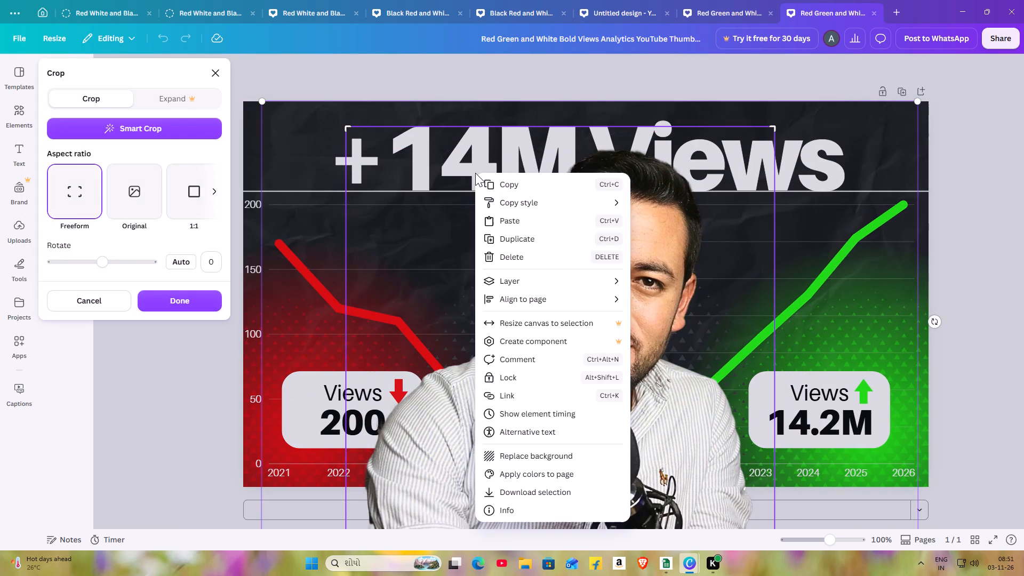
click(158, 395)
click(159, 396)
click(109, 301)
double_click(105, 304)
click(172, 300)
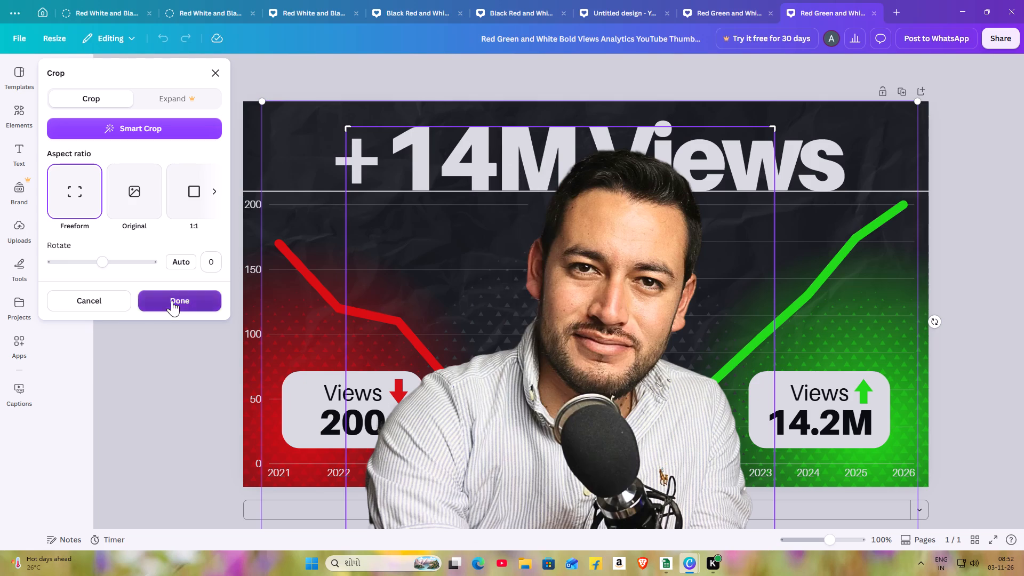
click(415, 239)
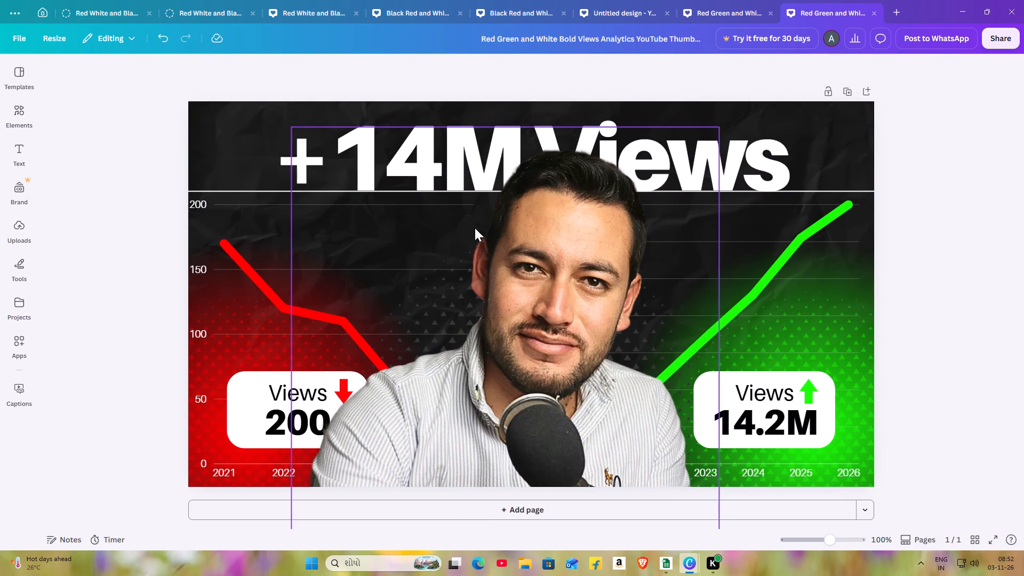
Lower the man's portrait slightly so that his head covers less of the headline.
click(444, 176)
drag(653, 150, 657, 159)
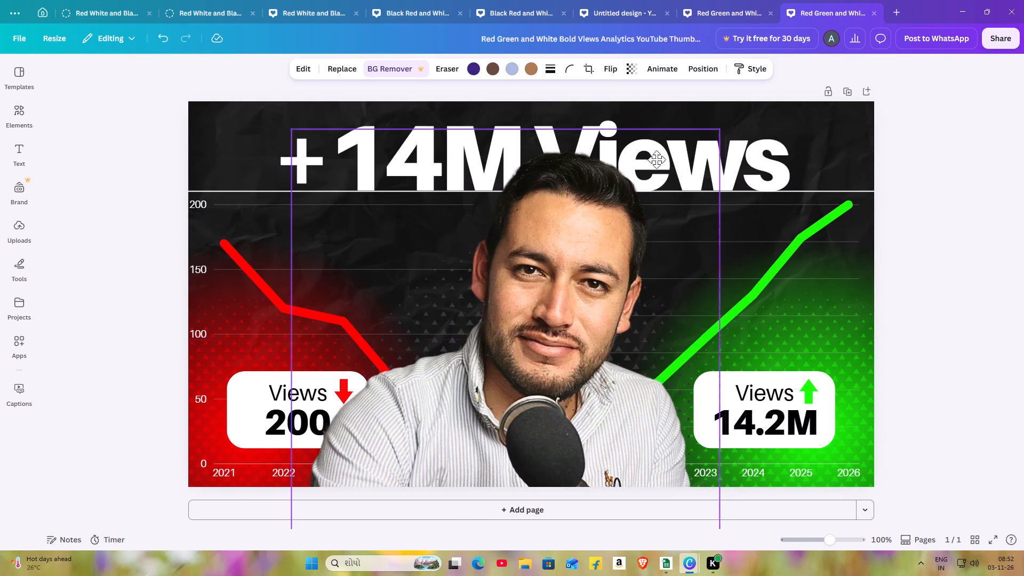
drag(657, 159, 653, 157)
Change the number in the headline so it reads "+50M Views".
click(766, 162)
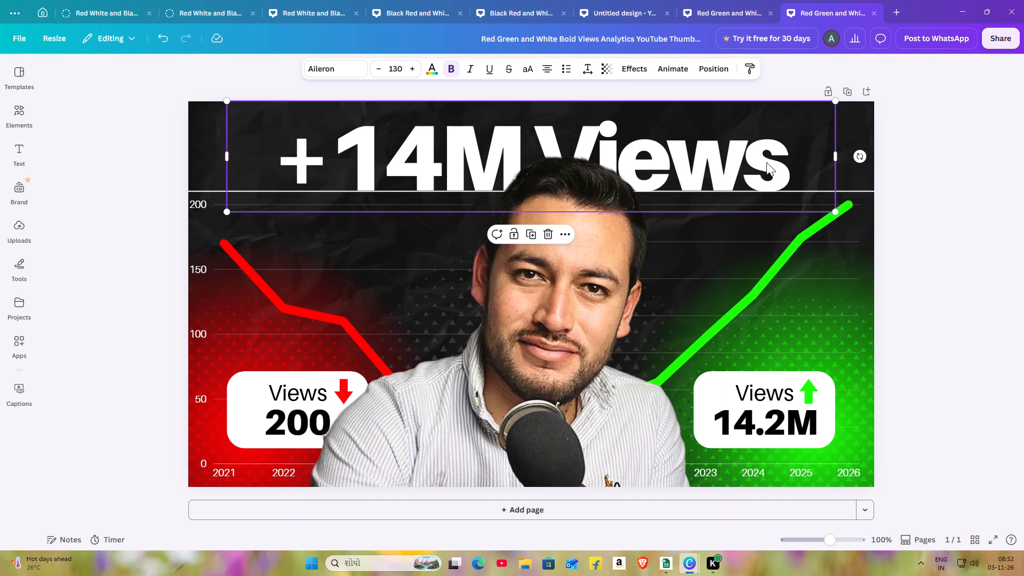
double_click(766, 162)
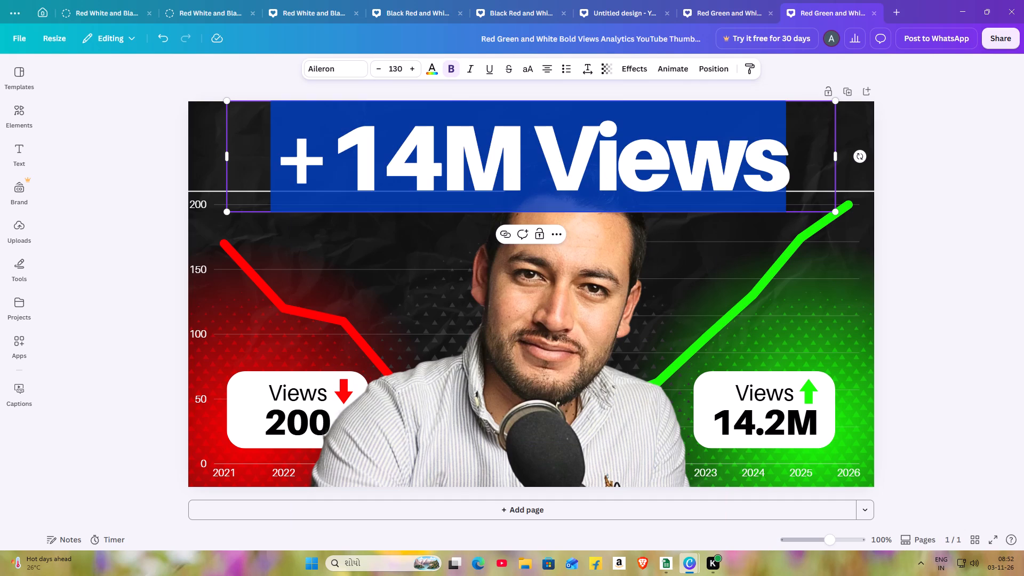
double_click(766, 162)
click(766, 162)
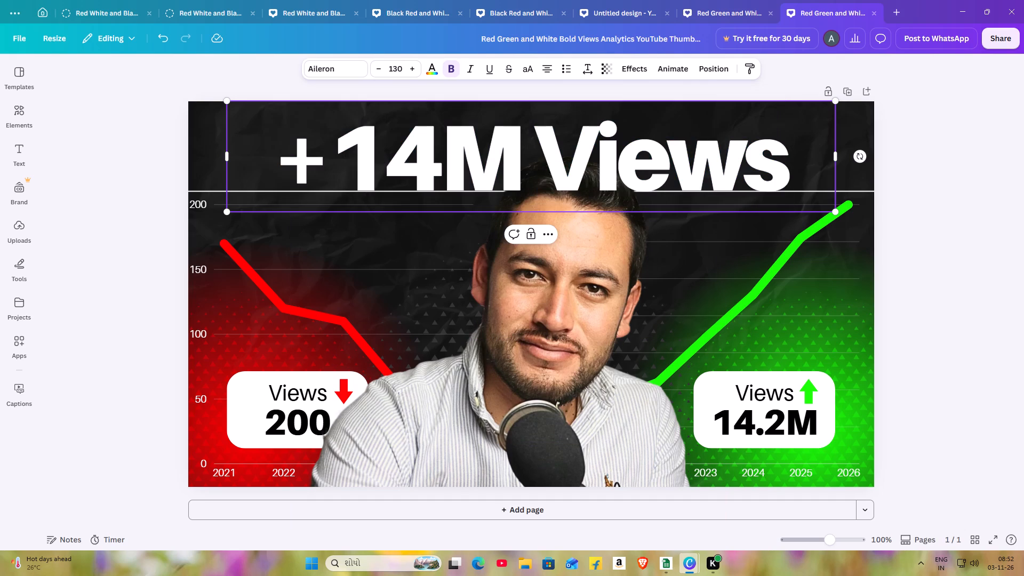
click(443, 178)
key(BackSpace)
key(BackSpace)
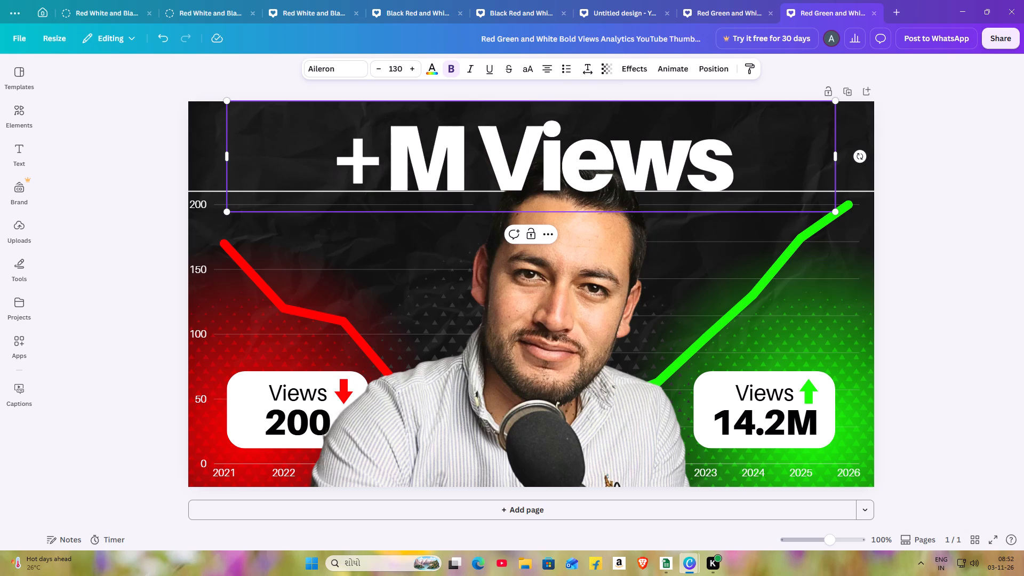
text(50)
double_click(722, 238)
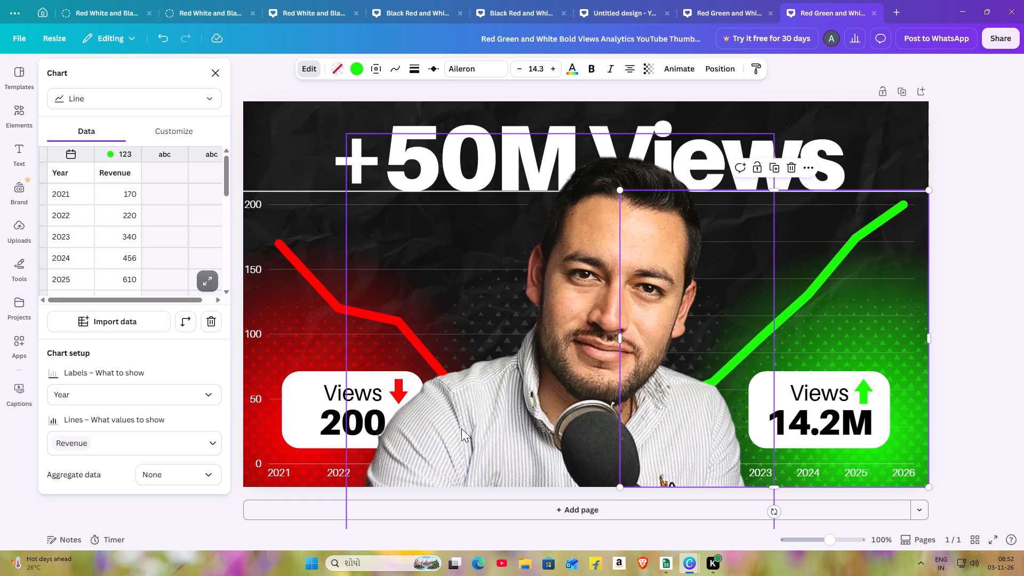
Delete the 200 figure from the Views card on the red chart and try to enter 19999999 in its place.
click(321, 421)
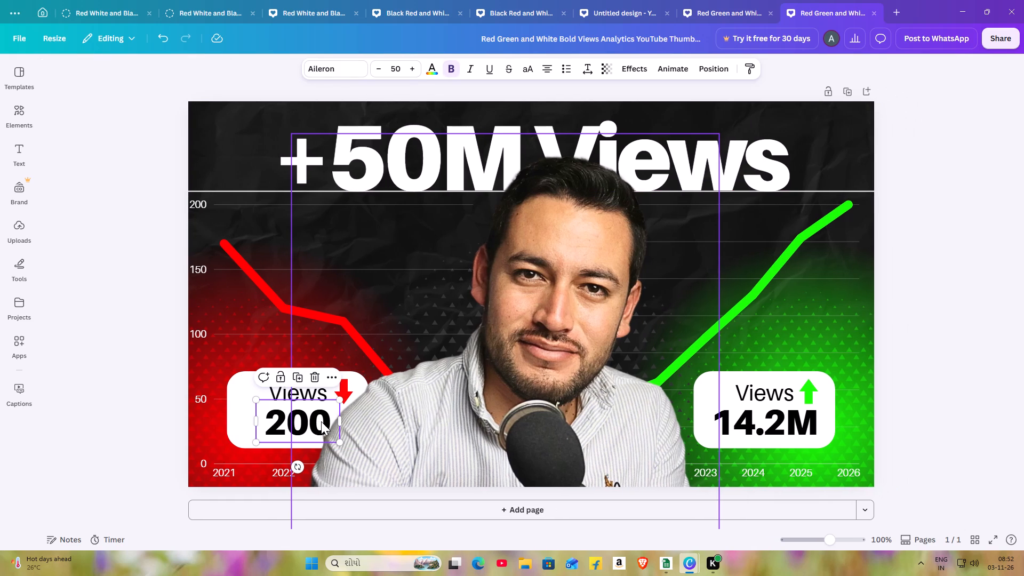
key(BackSpace)
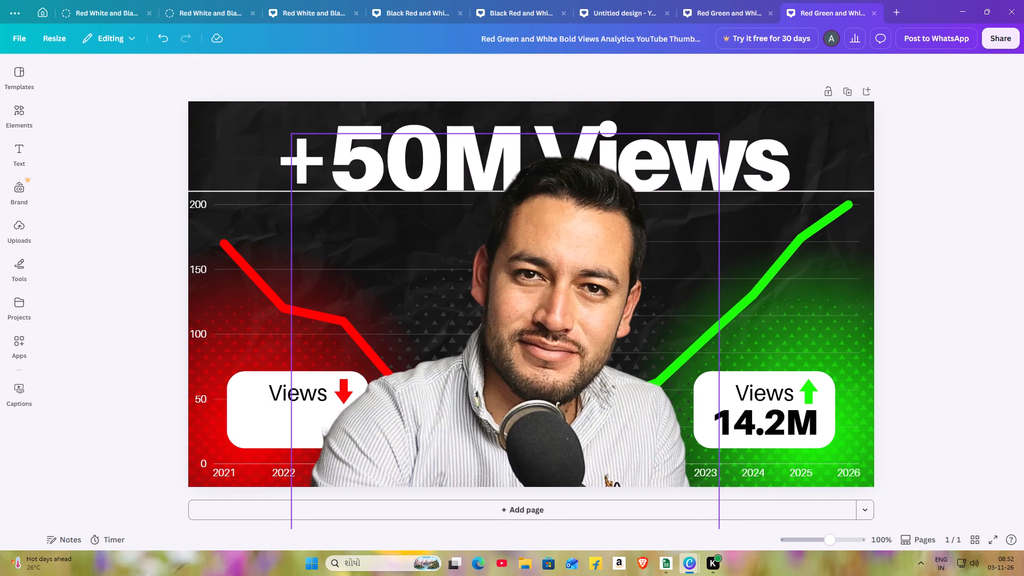
key(1)
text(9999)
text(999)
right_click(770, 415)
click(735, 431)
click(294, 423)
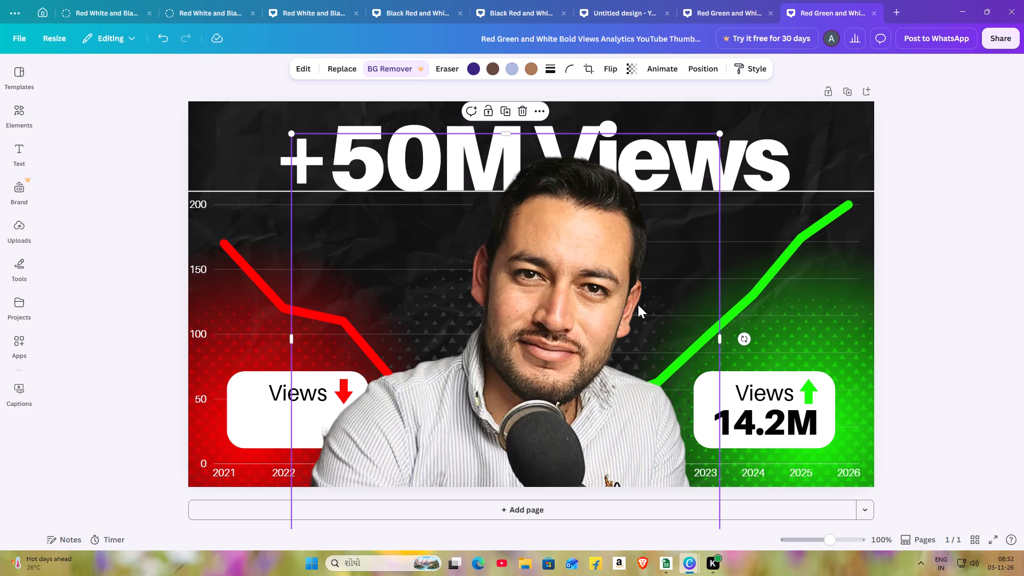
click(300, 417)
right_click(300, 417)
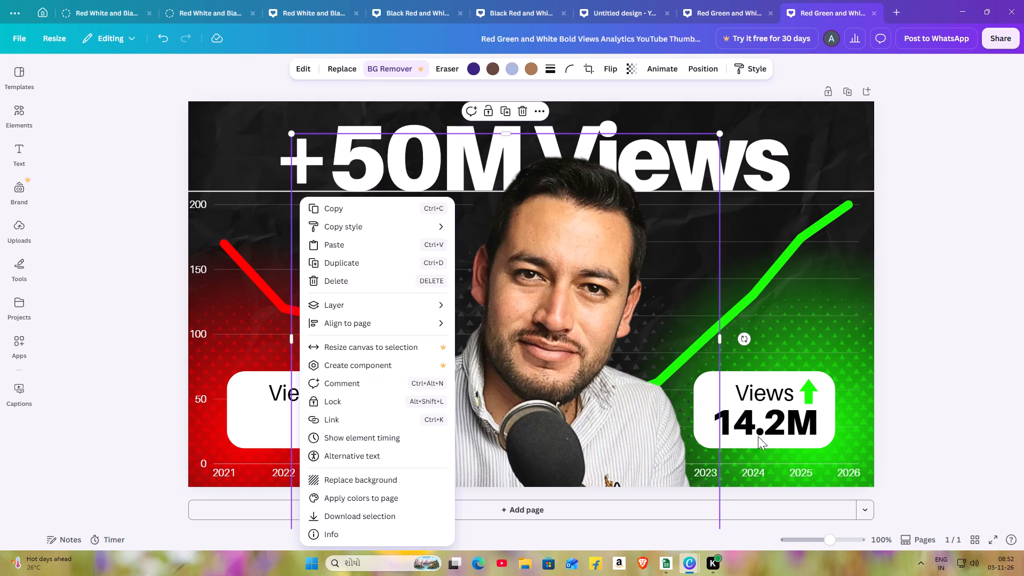
Move the 14.2M figure slightly lower within the Views card on the green chart.
click(789, 425)
drag(753, 421, 775, 420)
drag(775, 420, 750, 426)
Add a new text box to the thumbnail and erase its placeholder text down to one letter.
click(18, 153)
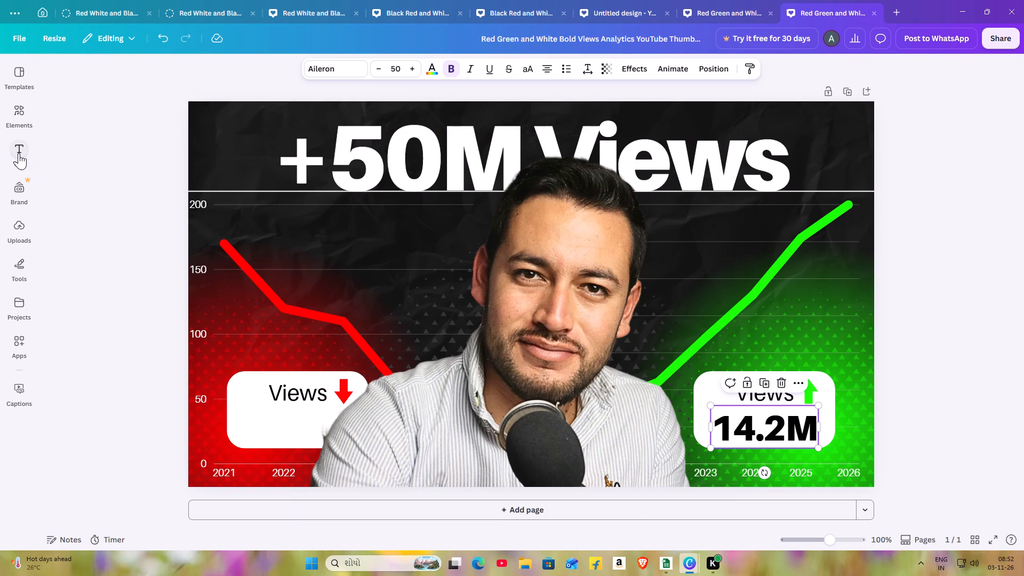
click(145, 115)
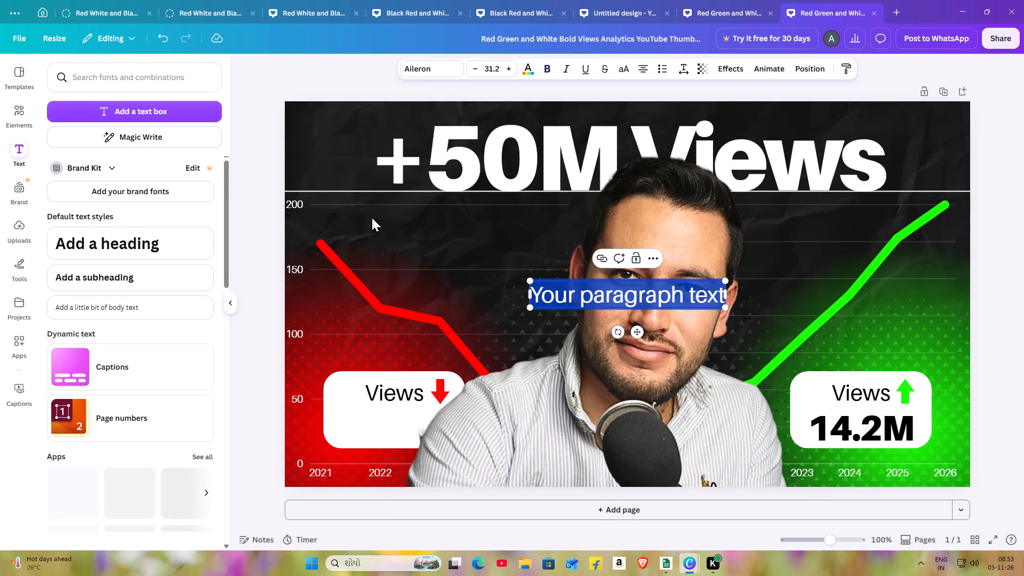
click(588, 297)
click(721, 296)
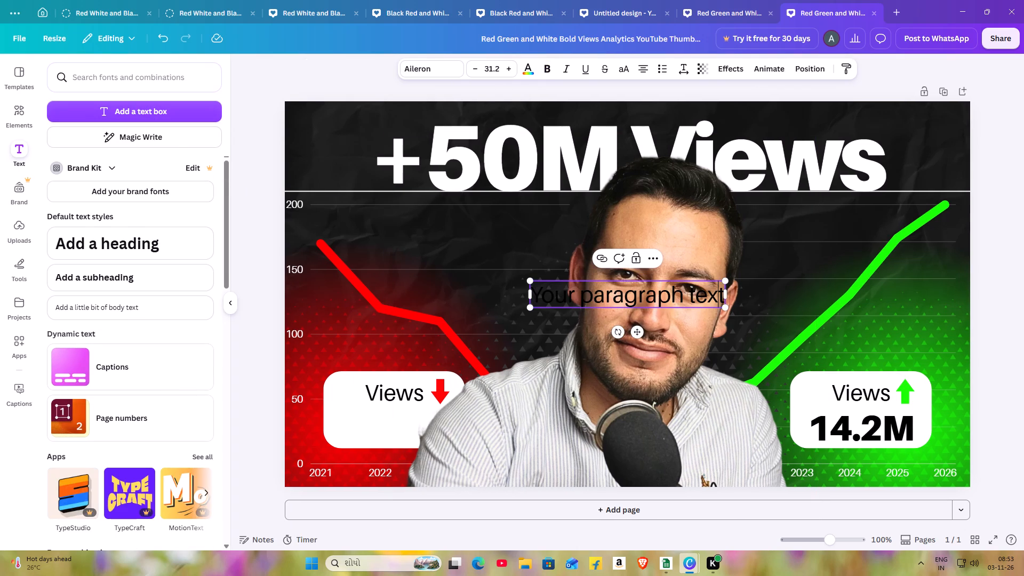
key(BackSpace)
key(BackSpace)
key(BackSpace)
key(BackSpace)
key(BackSpace)
key(BackSpace)
key(BackSpace)
key(BackSpace)
key(BackSpace)
key(BackSpace)
key(BackSpace)
key(BackSpace)
key(BackSpace)
key(BackSpace)
key(BackSpace)
key(BackSpace)
key(BackSpace)
key(BackSpace)
key(BackSpace)
key(BackSpace)
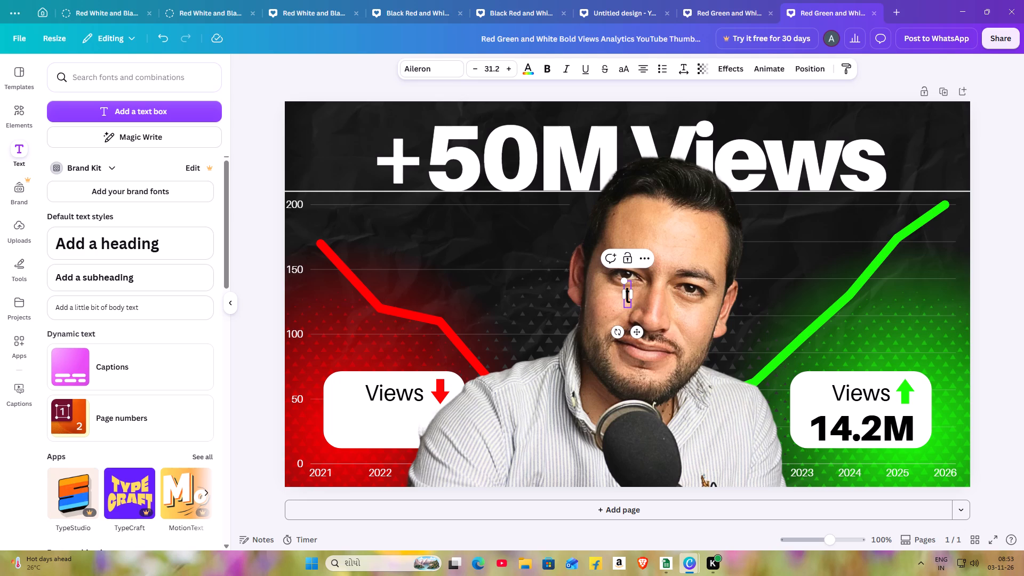
Enlarge the new text to a font size of about 107 and replace the remaining letter with 199.
click(632, 303)
click(630, 309)
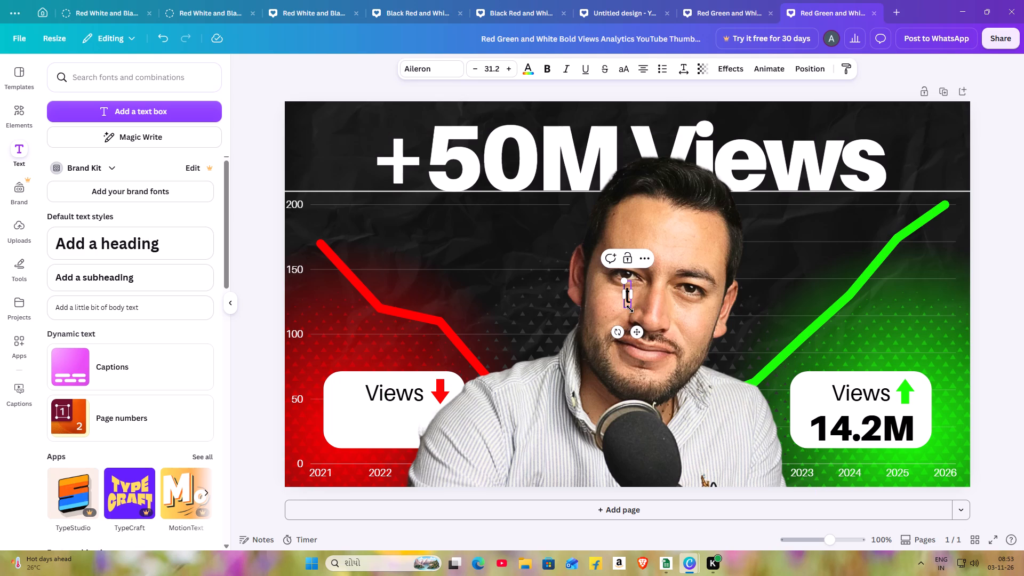
click(630, 309)
click(629, 303)
drag(629, 303, 637, 315)
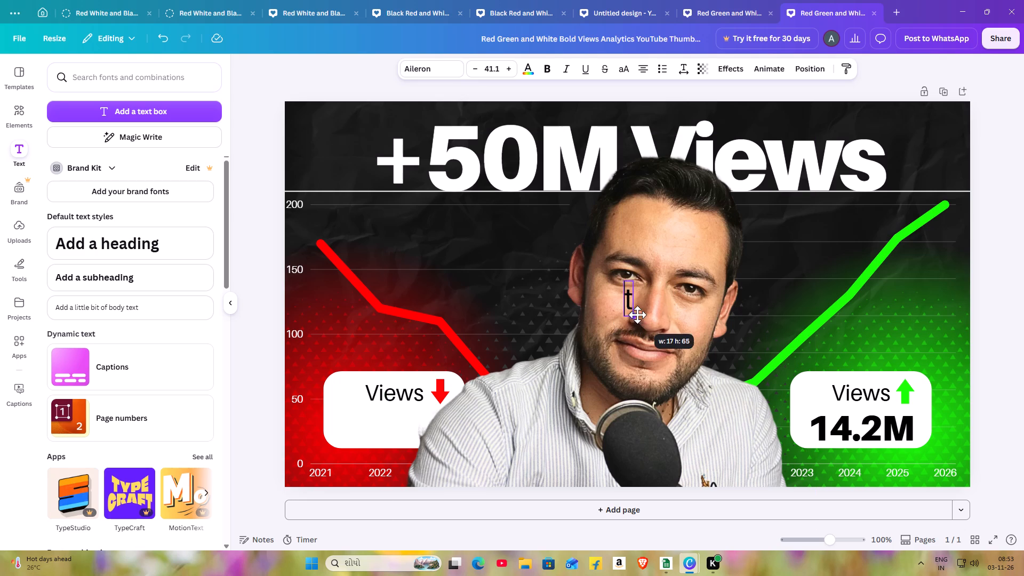
drag(637, 315, 679, 364)
click(644, 340)
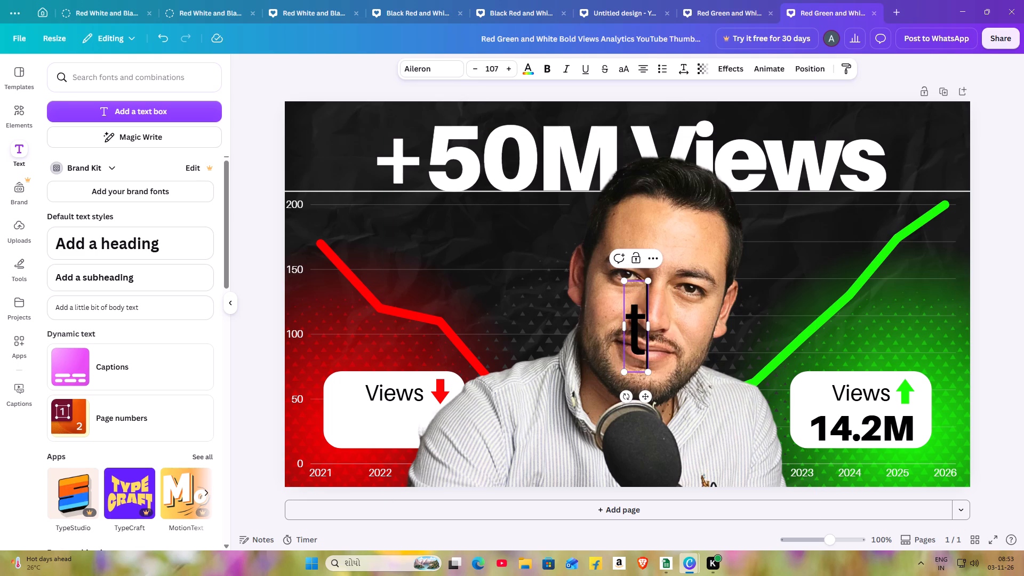
key(BackSpace)
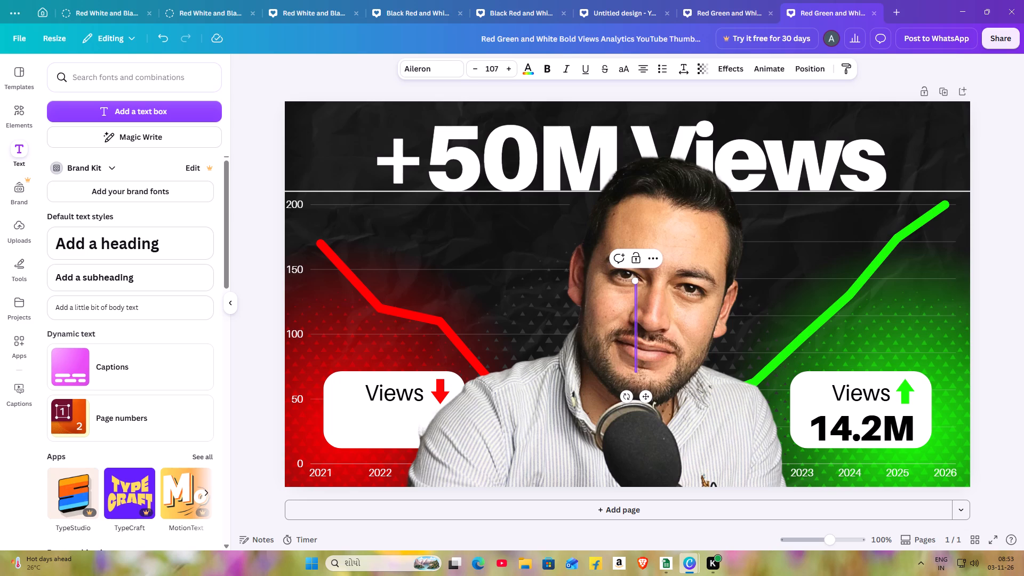
key(1)
text(99)
Move the 199 text from the man's face onto the Views card on the red chart.
drag(657, 346, 540, 397)
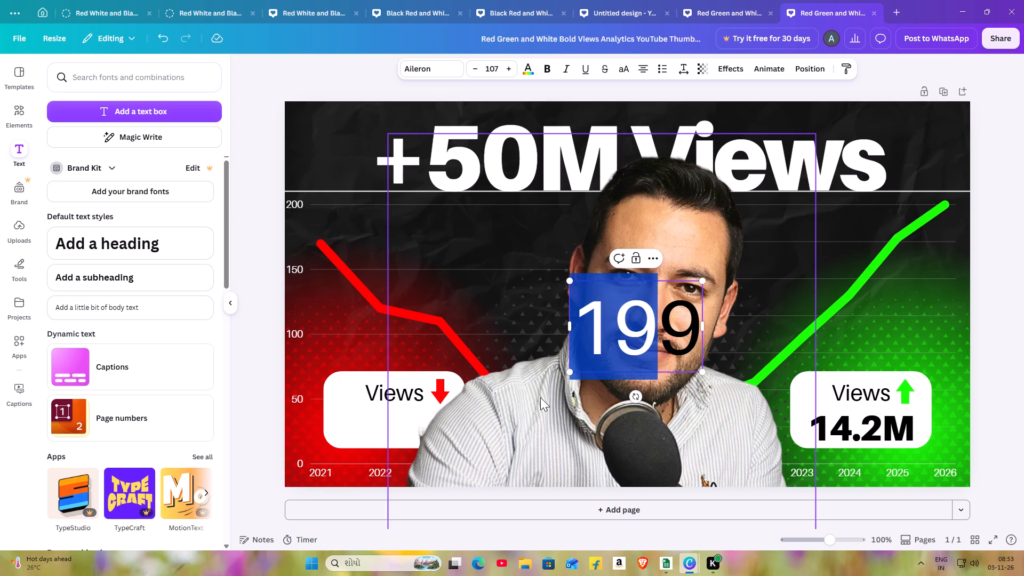
drag(540, 397, 586, 389)
click(730, 376)
drag(689, 336, 664, 346)
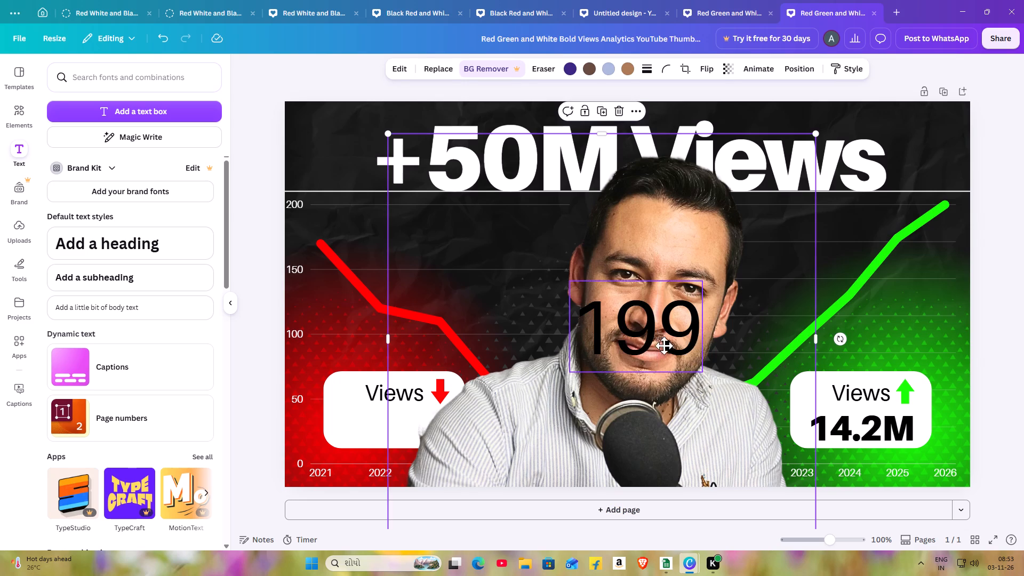
drag(664, 346, 414, 427)
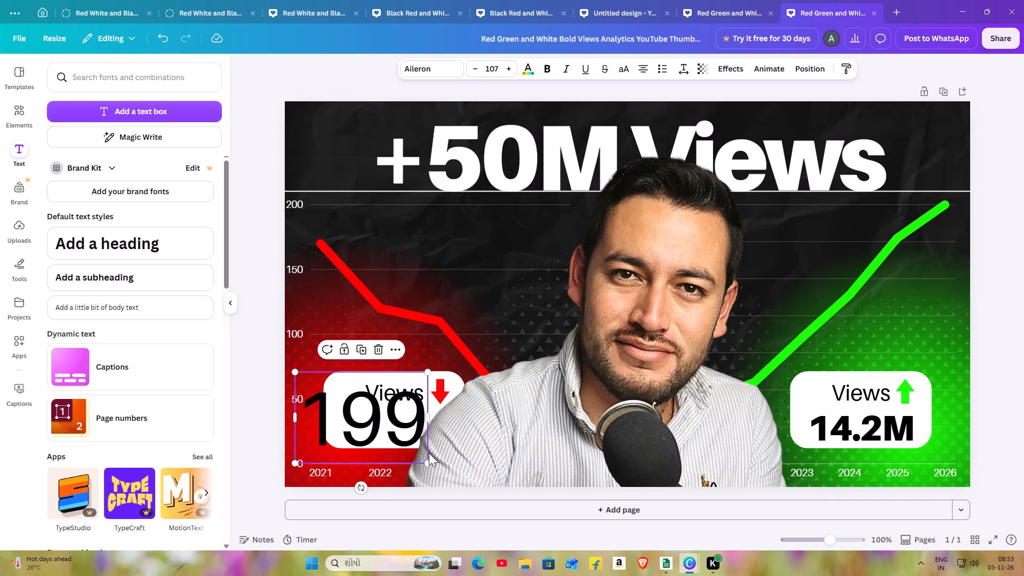
Shrink the 199 text to a font size of about 75.8 and reposition it over the red chart's Views card.
drag(418, 465, 417, 462)
drag(417, 462, 420, 460)
drag(420, 460, 425, 460)
drag(430, 465, 426, 458)
drag(426, 458, 397, 430)
drag(353, 416, 374, 429)
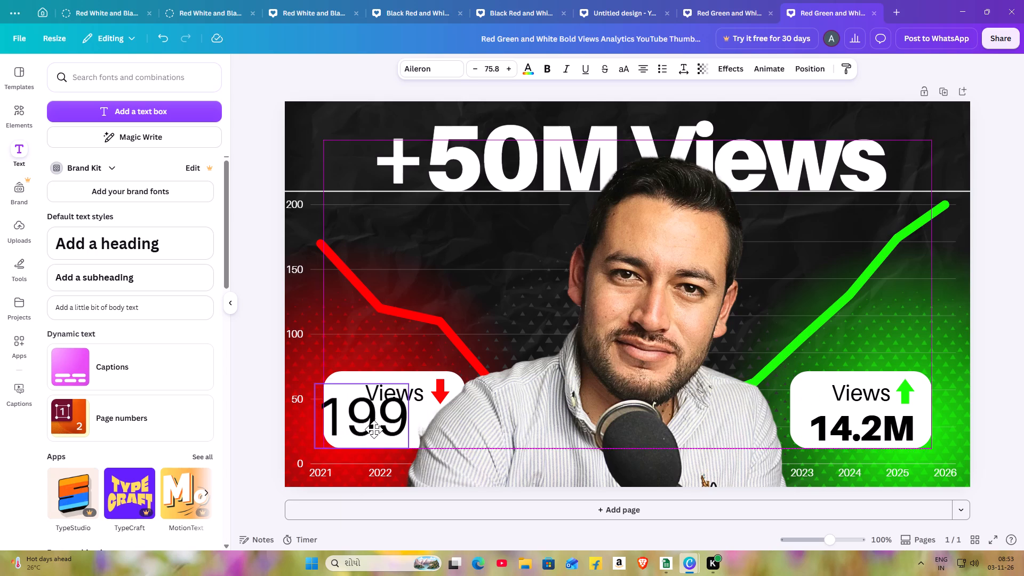
drag(374, 429, 378, 433)
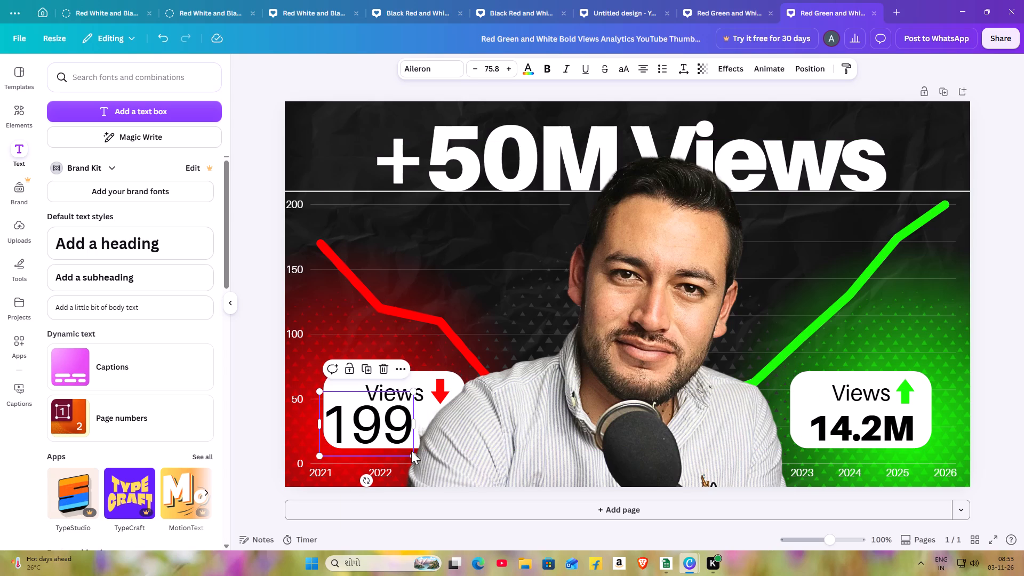
drag(411, 451, 400, 444)
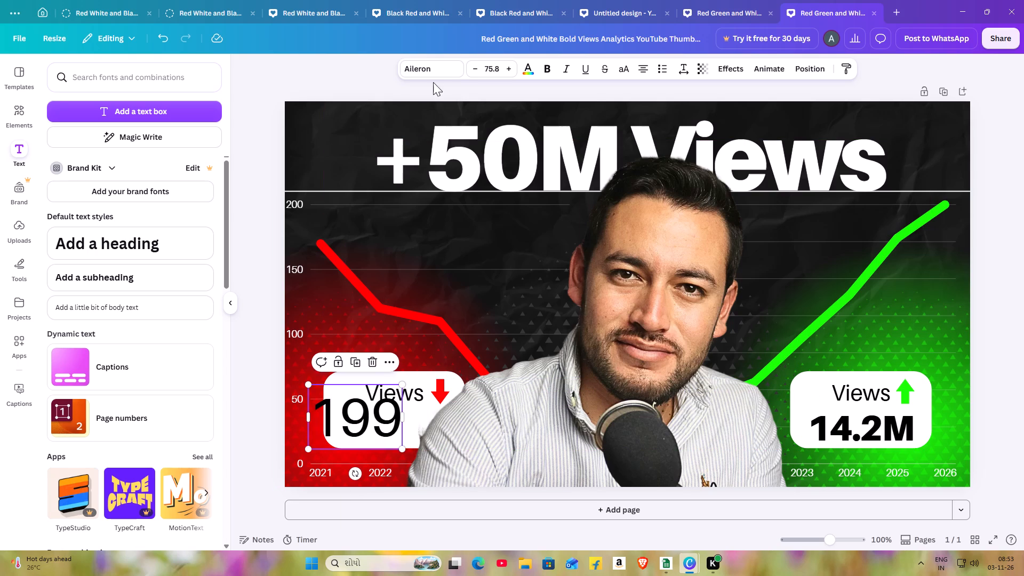
Change the font of the 199 text to Anton.
click(430, 69)
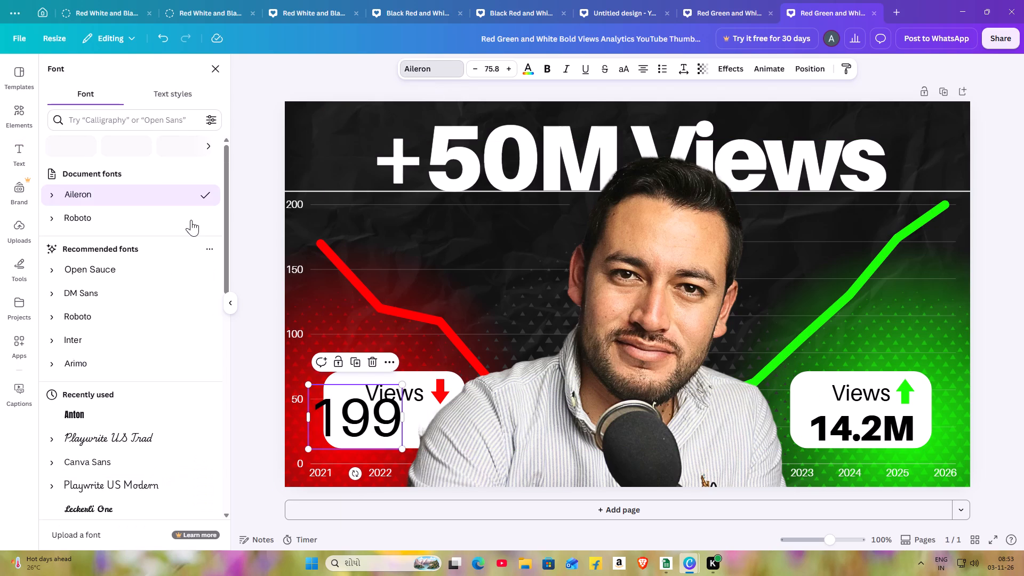
click(95, 414)
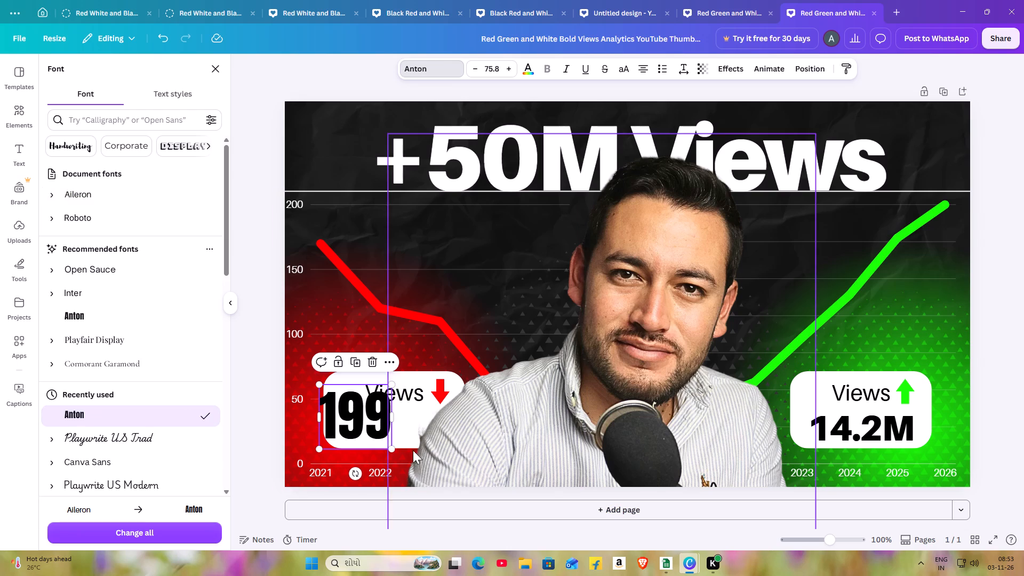
Reduce the 199 text to a font size of about 61.4 and place it beneath the Views label on the red chart's card.
drag(393, 449, 379, 440)
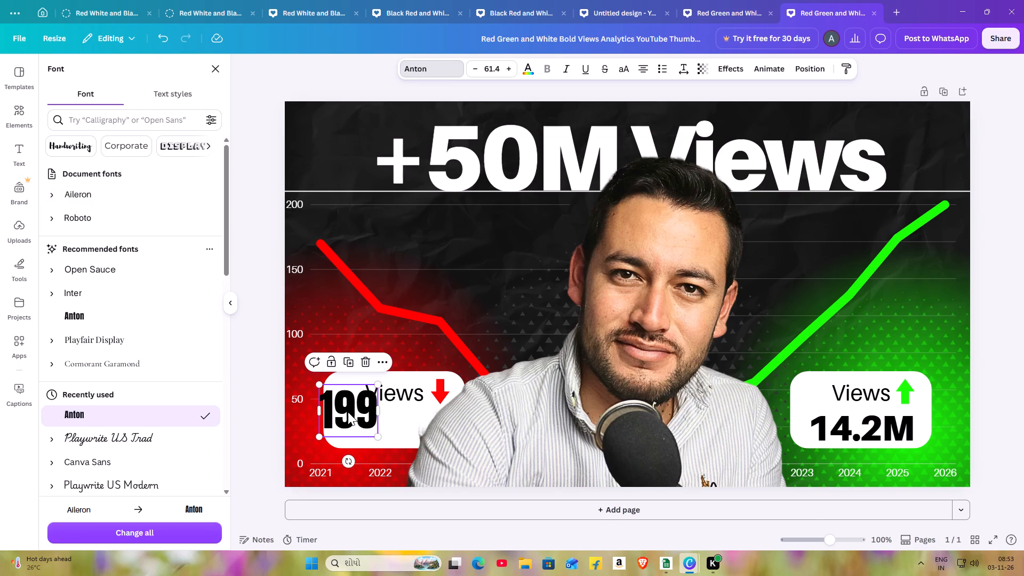
drag(348, 412, 380, 427)
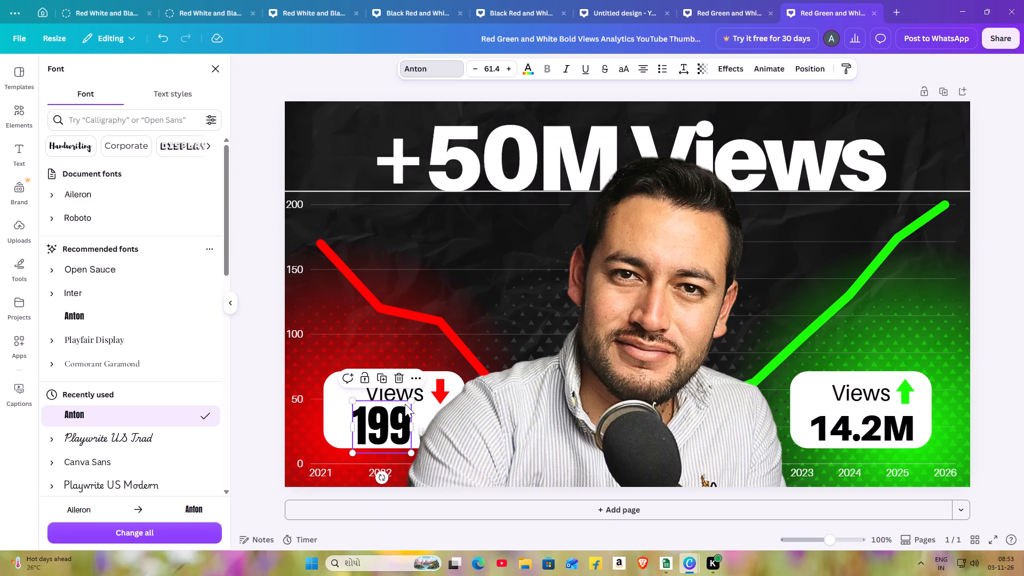
click(490, 309)
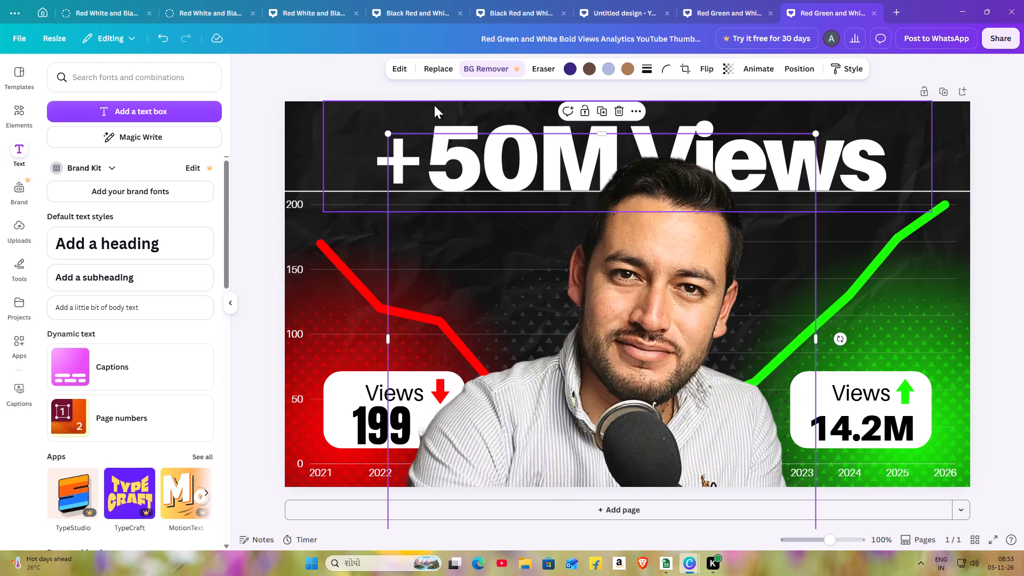
click(379, 429)
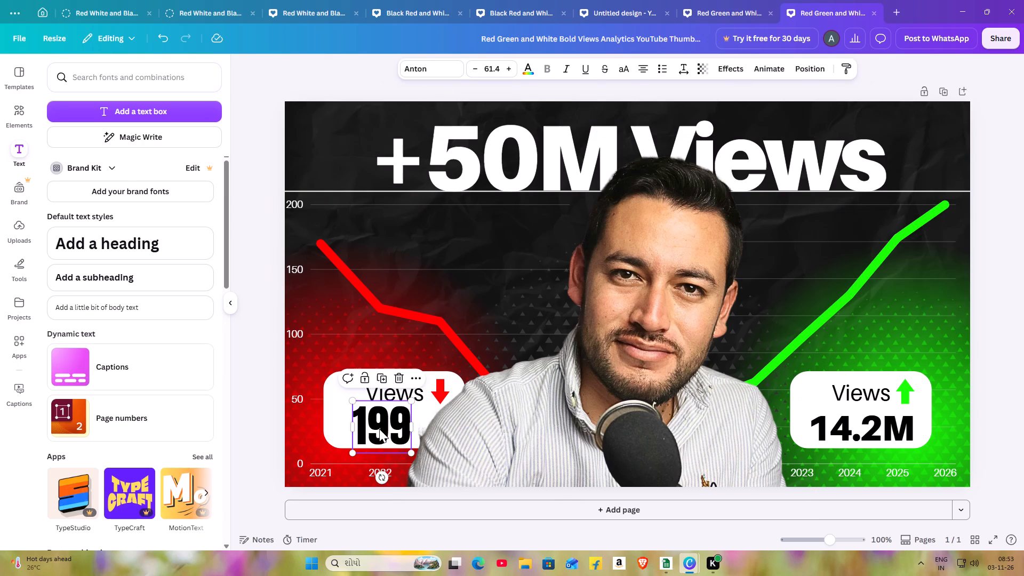
Shift the man's portrait slightly right and down so it covers less of the red chart's Views card.
click(435, 338)
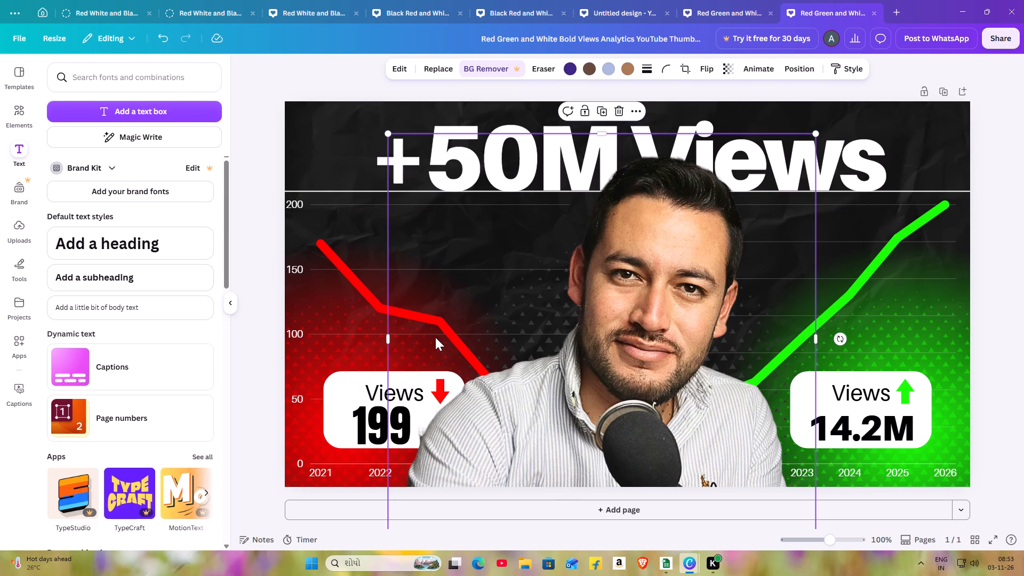
drag(443, 327, 429, 317)
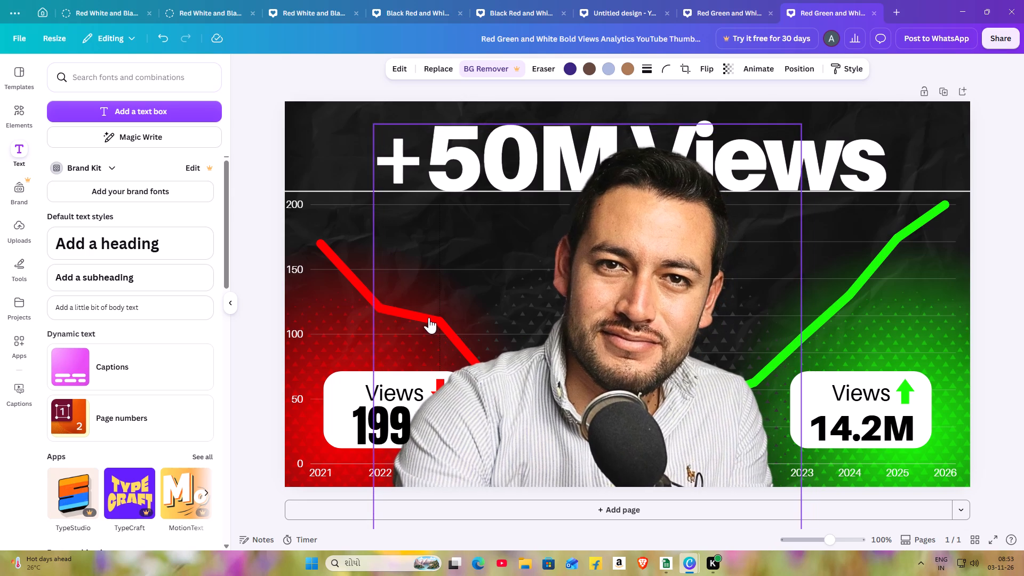
drag(429, 317, 450, 330)
right_click(483, 301)
click(368, 297)
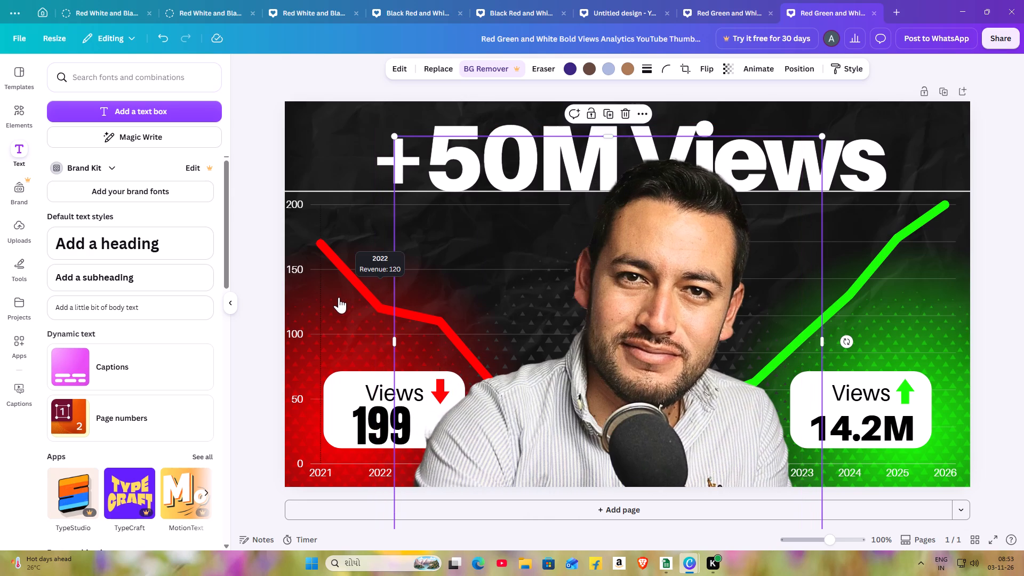
Shift the red line chart slightly right so its axis labels sit farther from the canvas edge.
click(348, 287)
drag(349, 284, 334, 275)
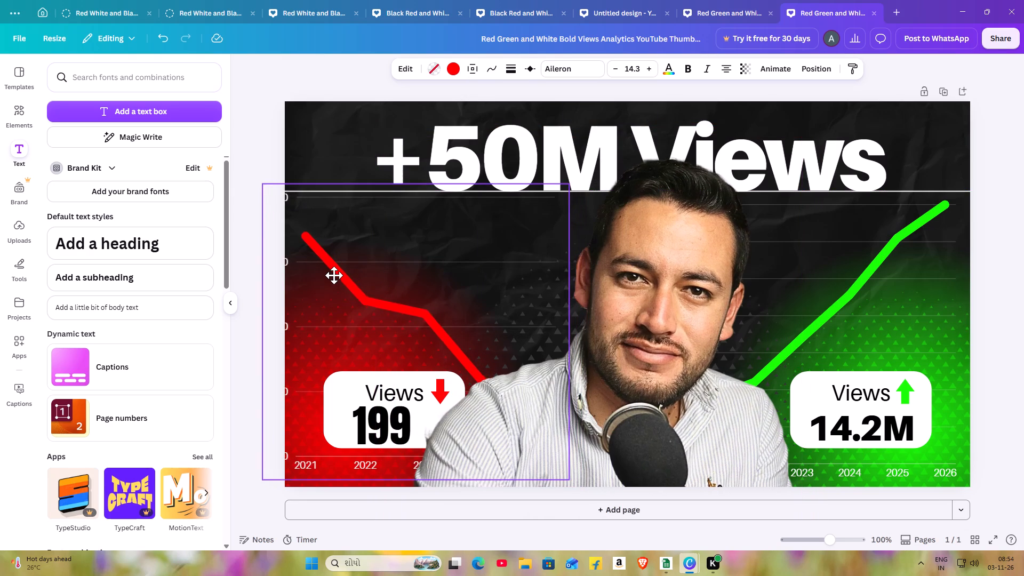
drag(334, 275, 360, 280)
Lower the "+50M Views" headline and enlarge it to a font size of about 139.
drag(514, 135, 515, 145)
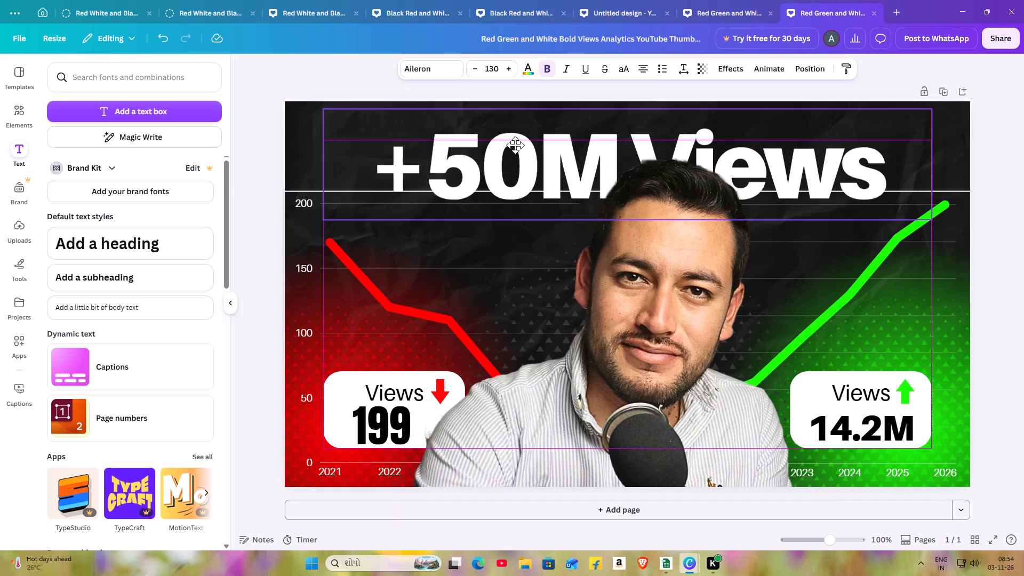
drag(515, 145, 507, 153)
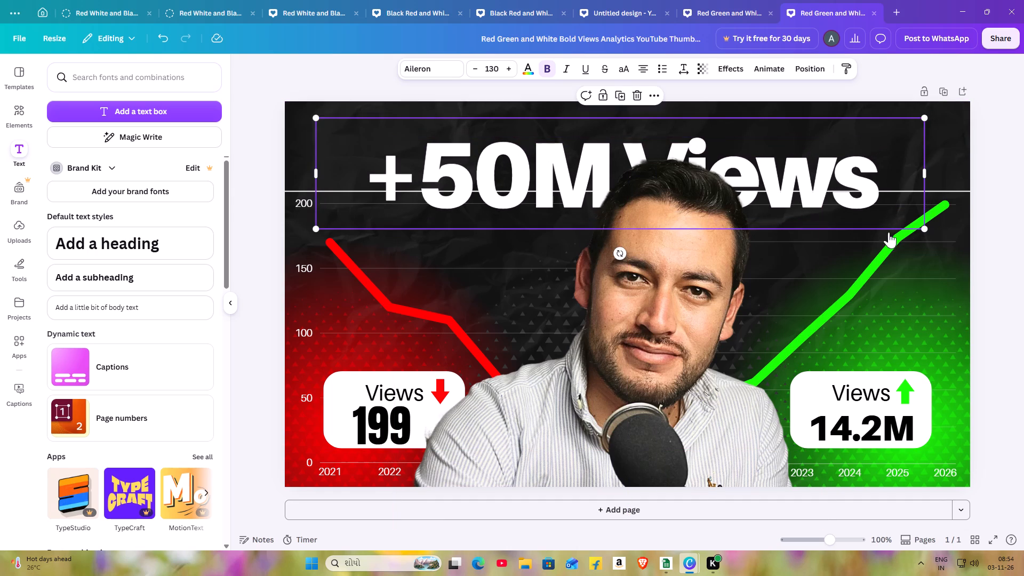
drag(924, 227, 963, 254)
drag(884, 182, 873, 186)
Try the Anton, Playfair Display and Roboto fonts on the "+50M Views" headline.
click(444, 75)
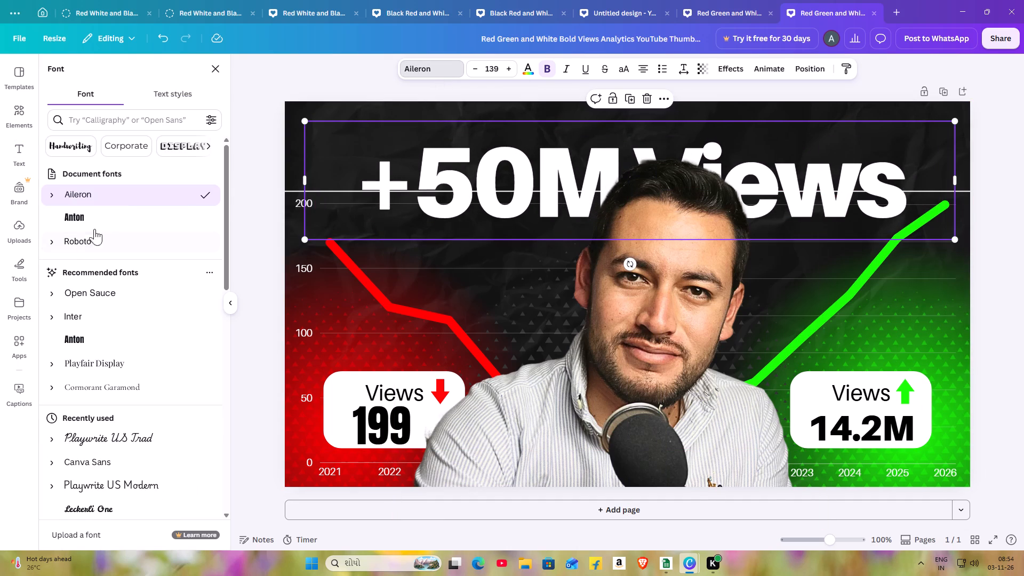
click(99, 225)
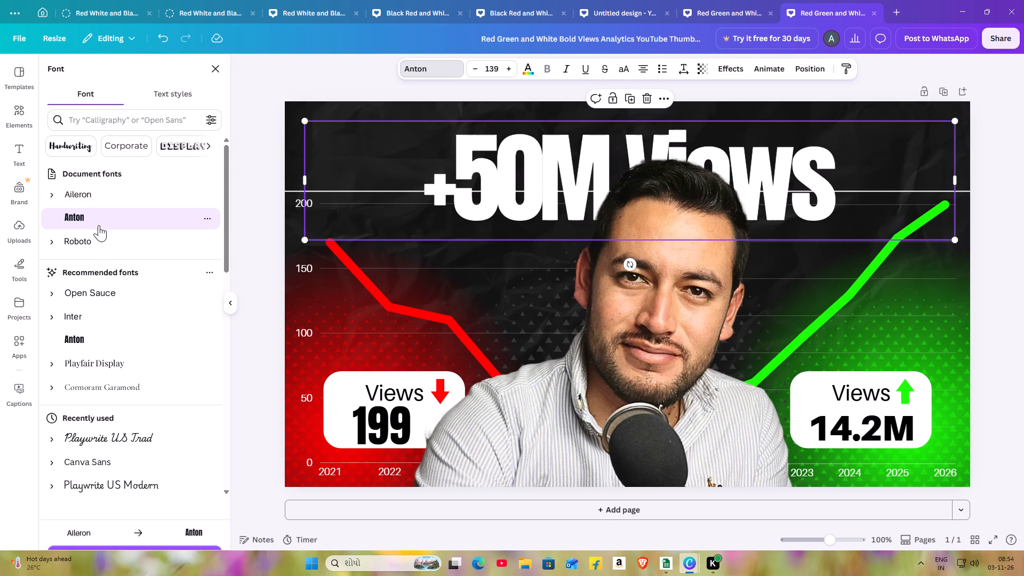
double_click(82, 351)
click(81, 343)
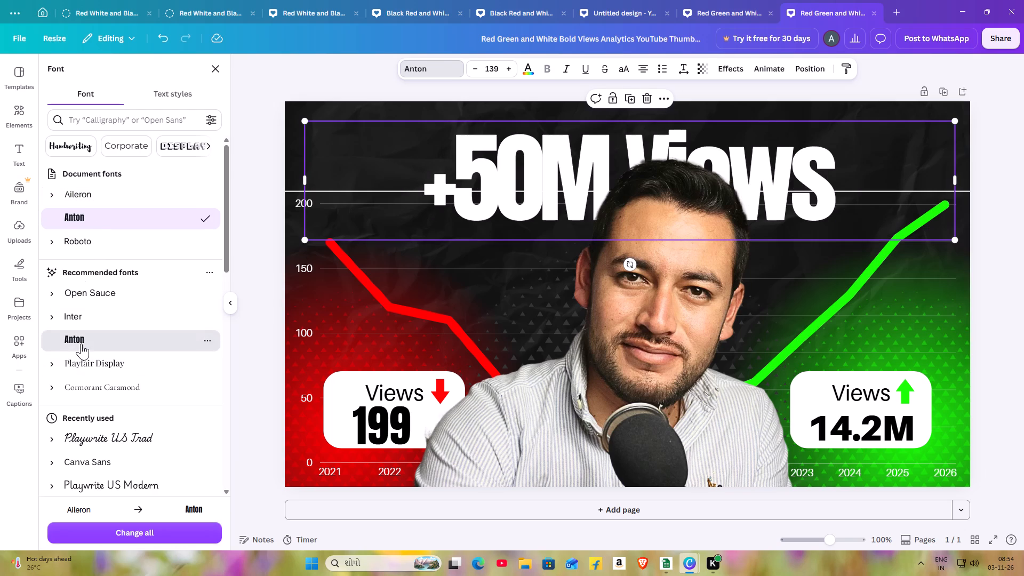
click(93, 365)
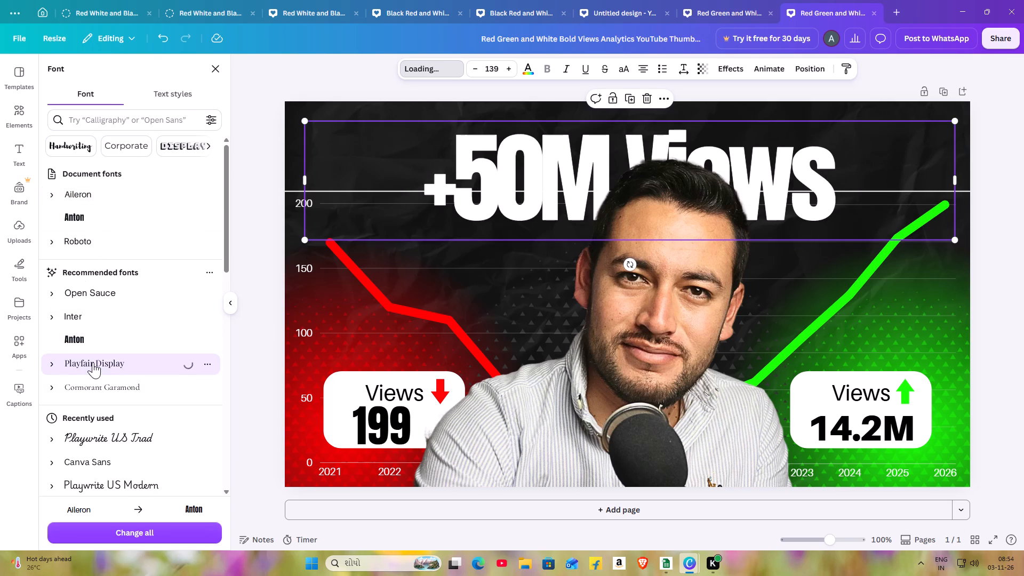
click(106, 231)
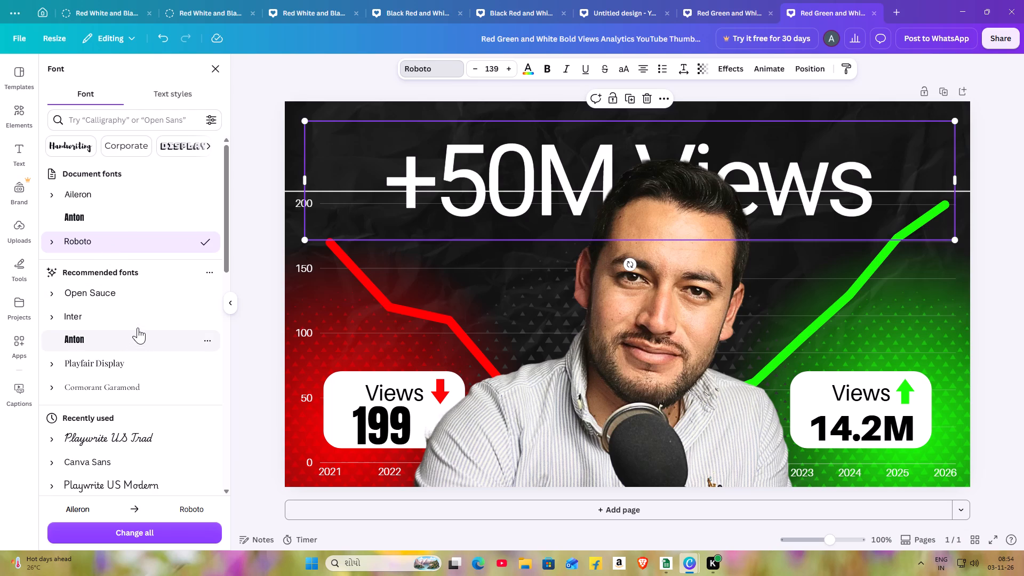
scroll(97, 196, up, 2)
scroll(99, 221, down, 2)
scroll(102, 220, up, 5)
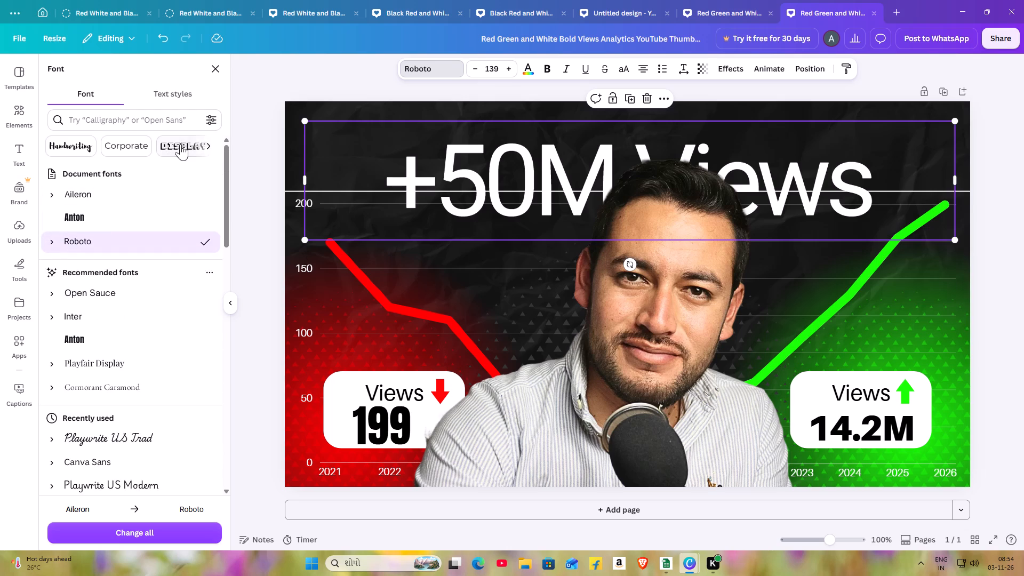
Browse the Display fonts, try Klemer Display, and set the headline to Foda Display, replacing Aileron across the whole design.
click(180, 144)
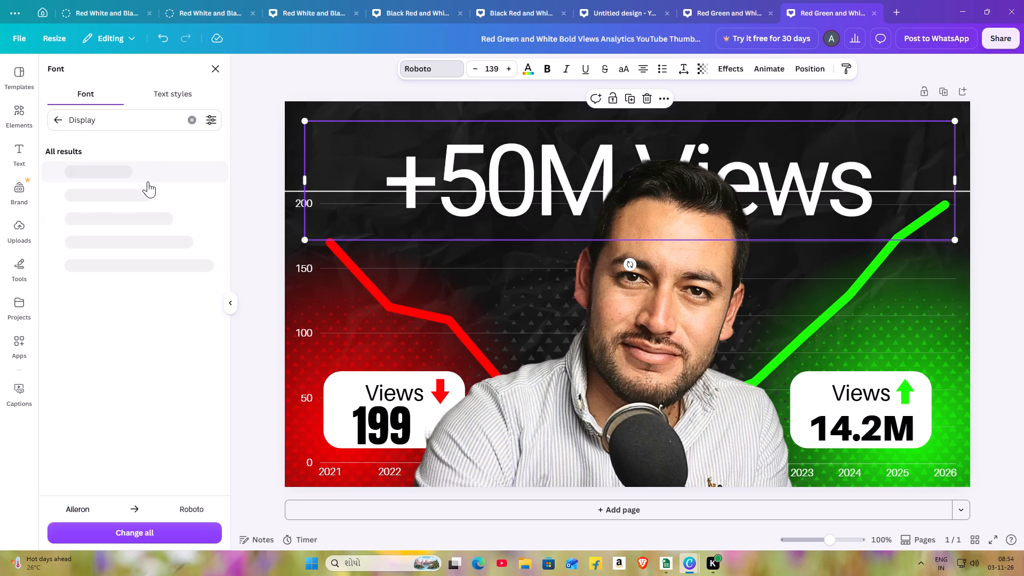
double_click(113, 334)
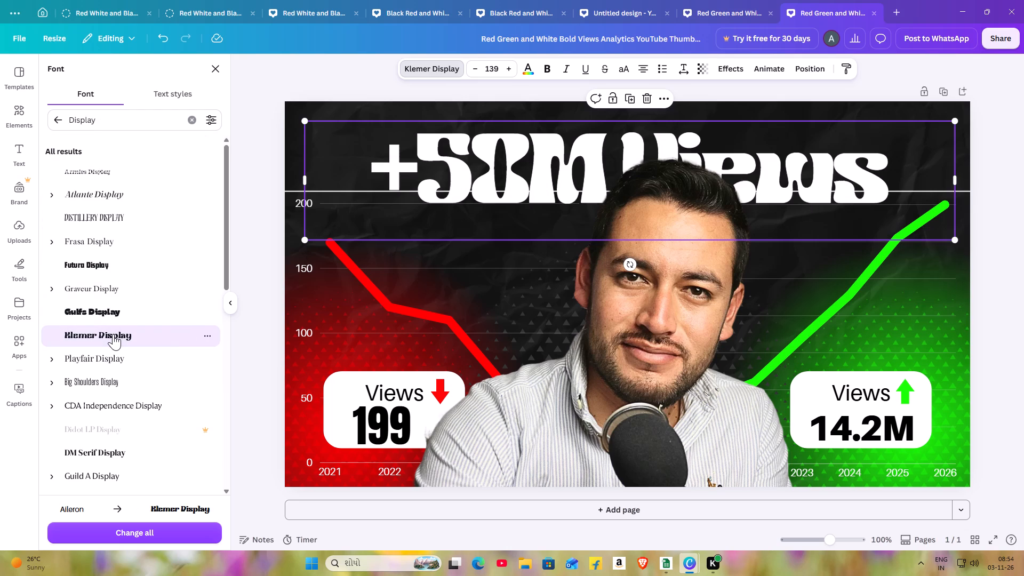
scroll(81, 428, down, 4)
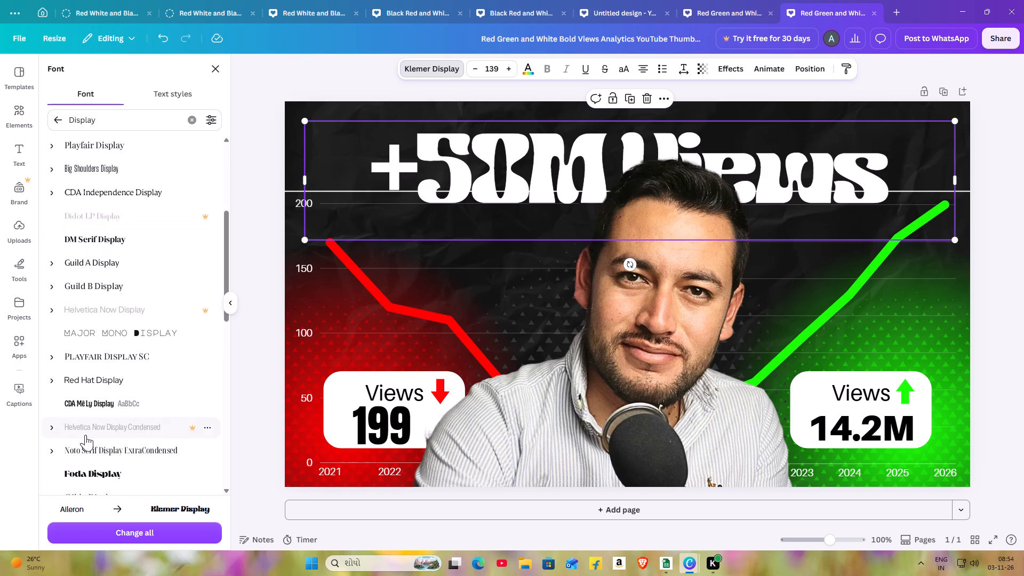
double_click(94, 466)
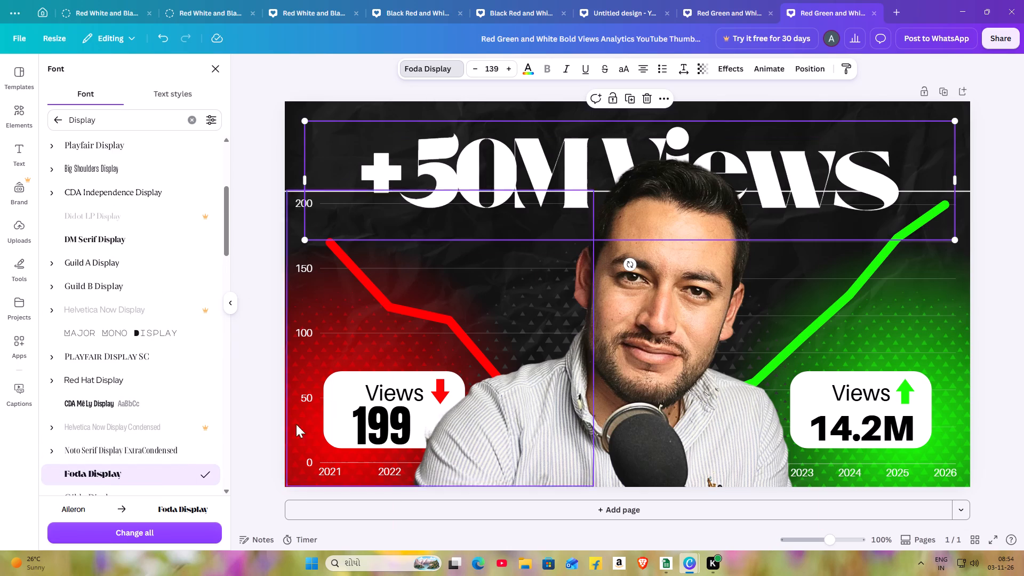
click(207, 530)
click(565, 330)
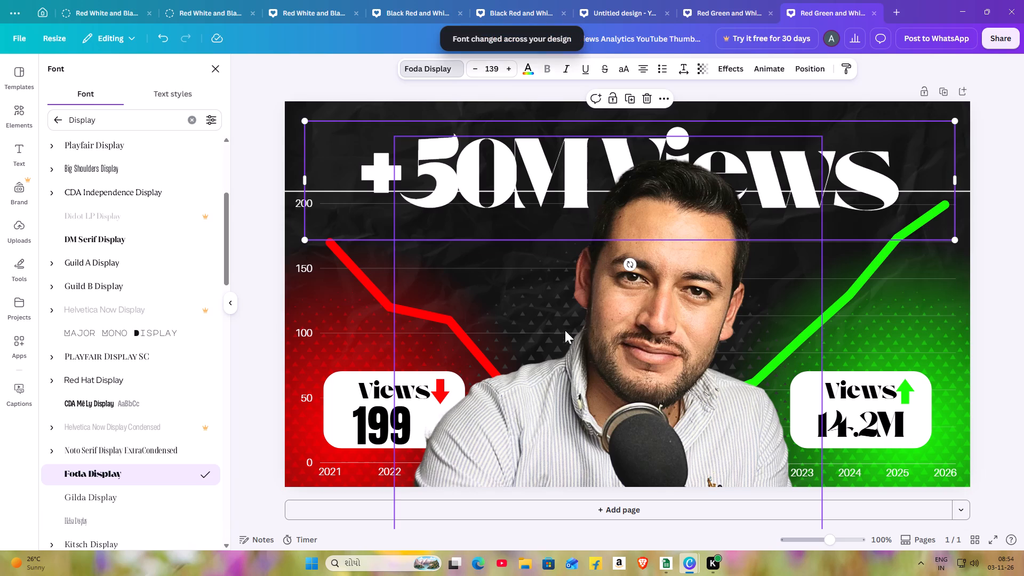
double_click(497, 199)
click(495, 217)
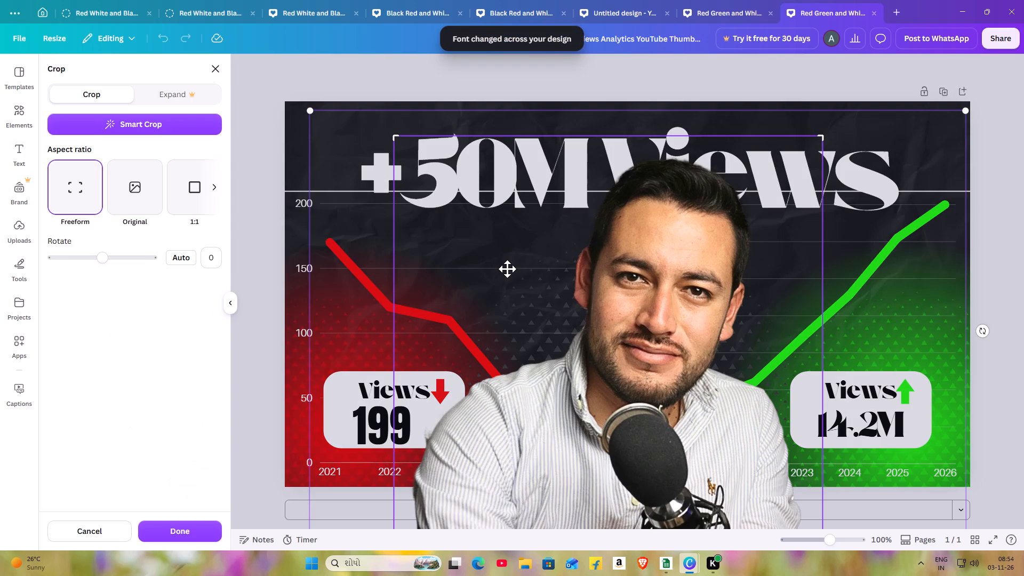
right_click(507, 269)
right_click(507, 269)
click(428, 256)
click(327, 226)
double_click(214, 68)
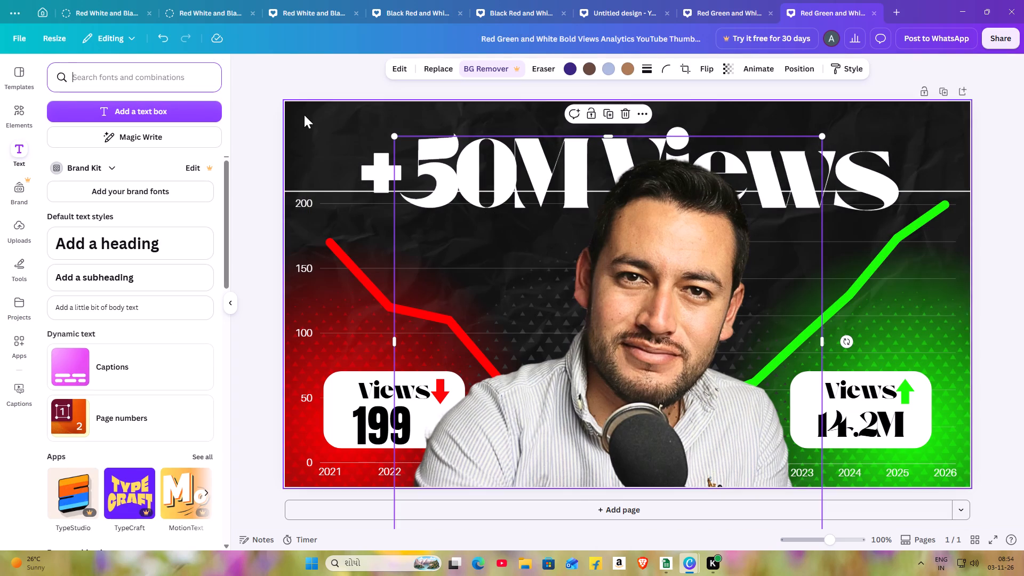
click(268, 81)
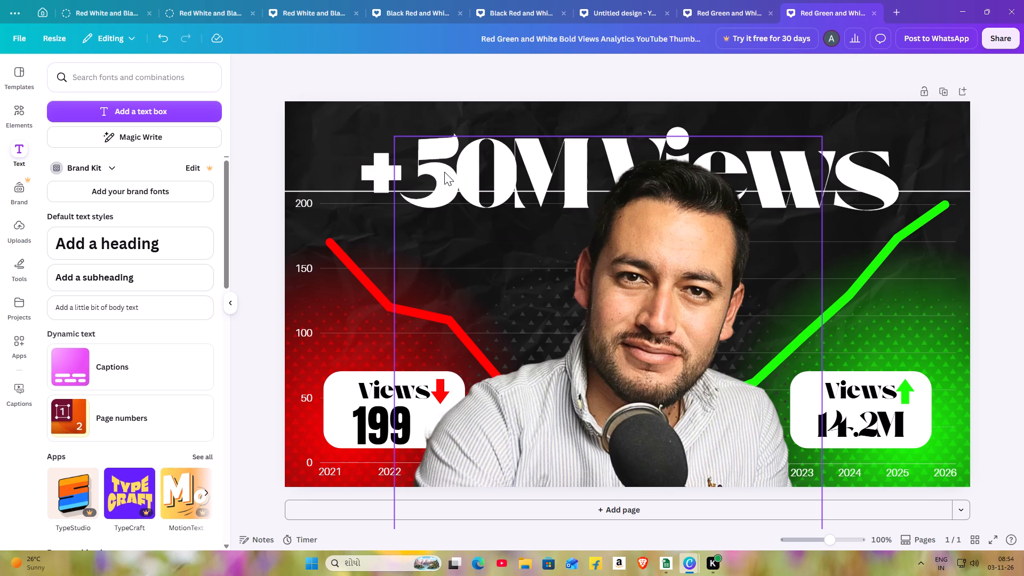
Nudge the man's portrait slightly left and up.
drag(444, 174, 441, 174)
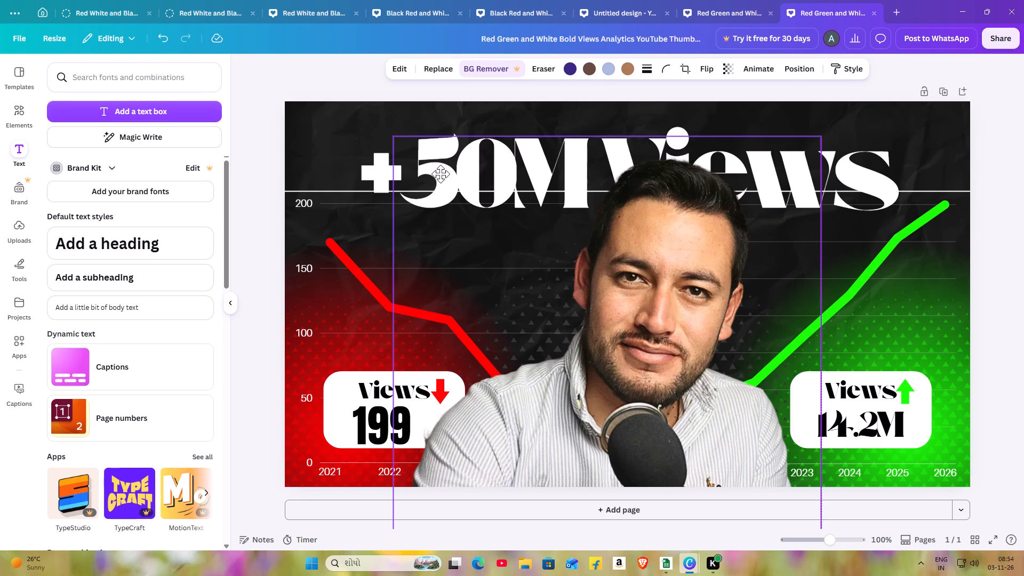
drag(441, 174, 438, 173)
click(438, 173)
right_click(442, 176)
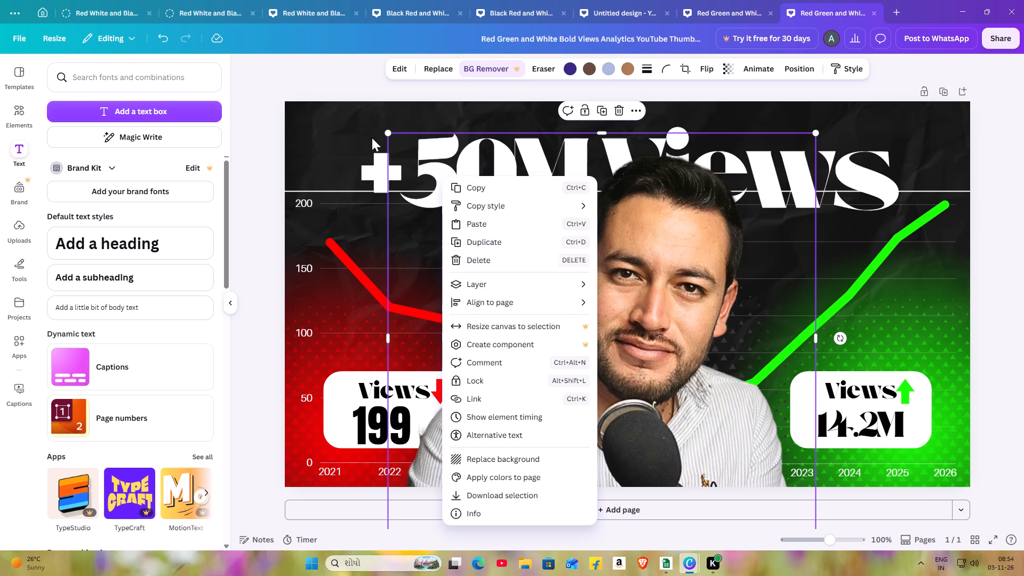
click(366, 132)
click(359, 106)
Move the "+50M Views" headline slightly up and to the left.
click(430, 134)
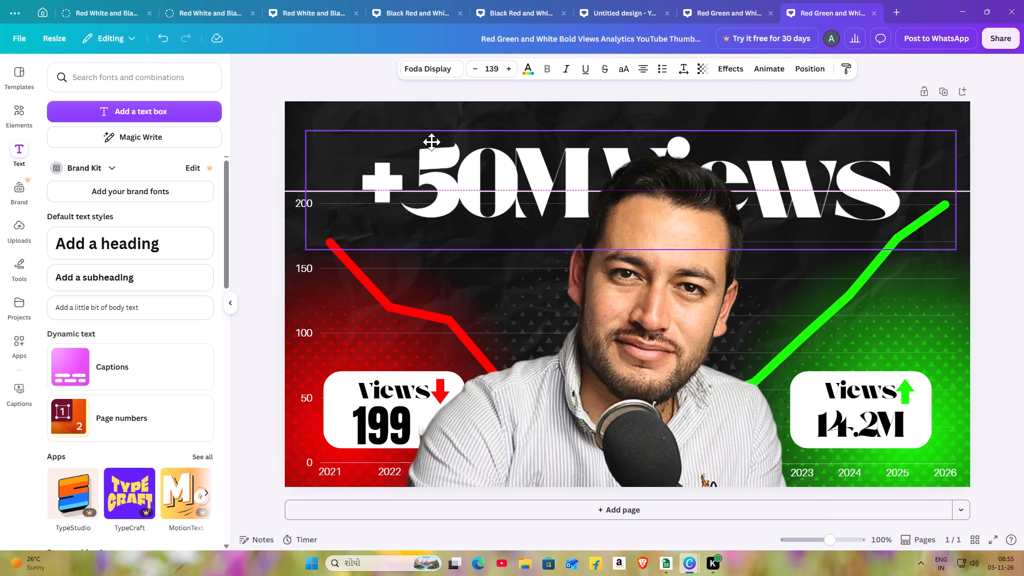
drag(443, 140, 439, 139)
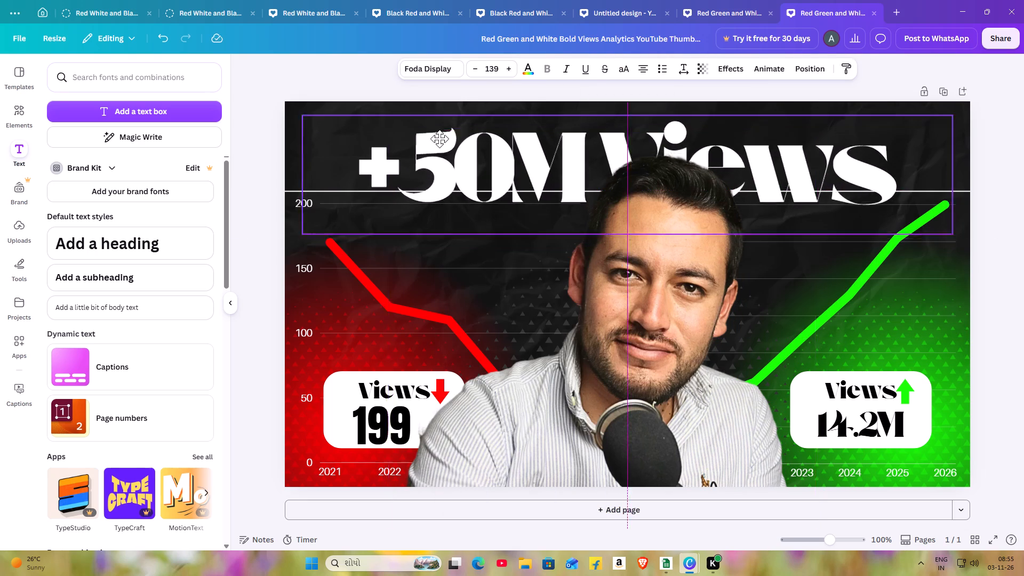
drag(439, 139, 438, 139)
click(438, 139)
click(431, 135)
drag(431, 135, 467, 150)
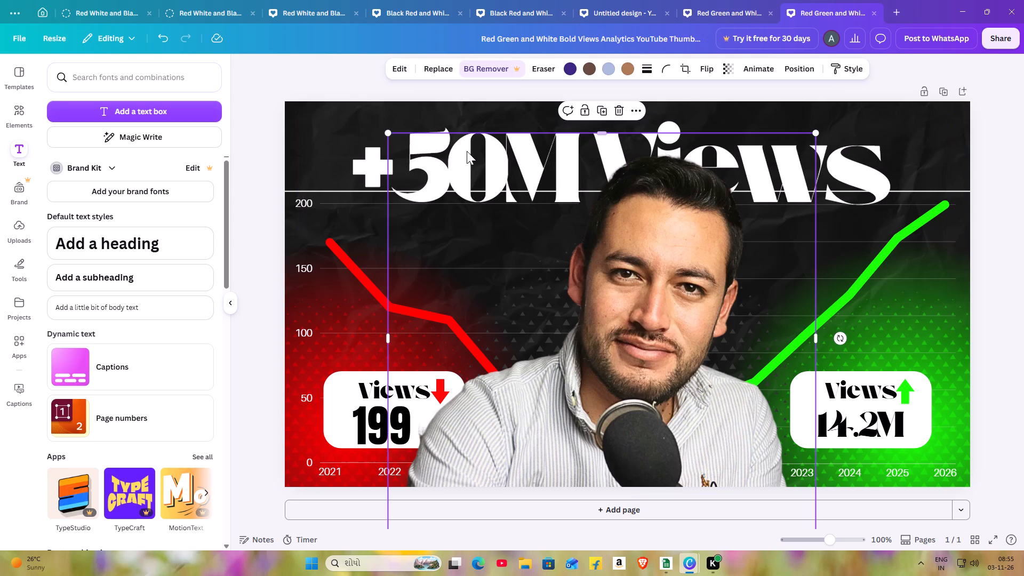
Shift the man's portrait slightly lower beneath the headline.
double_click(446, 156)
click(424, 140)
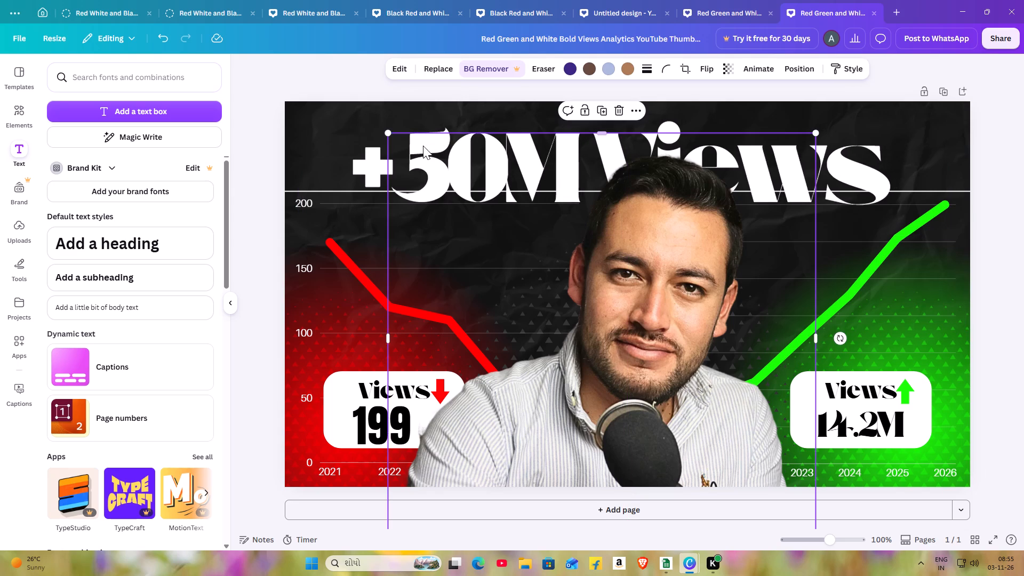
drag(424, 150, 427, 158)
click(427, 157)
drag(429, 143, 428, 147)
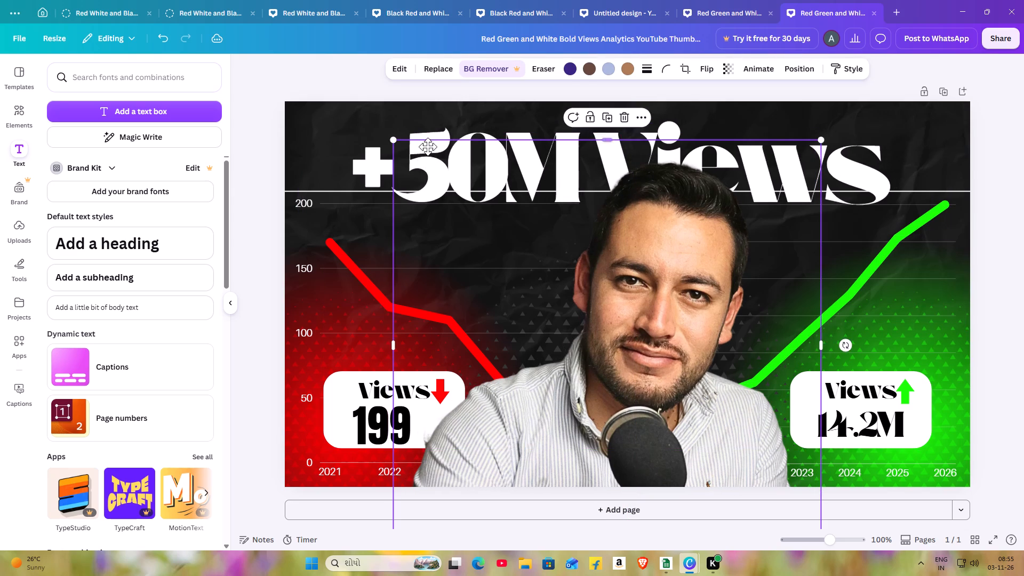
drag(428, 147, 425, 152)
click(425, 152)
Apply vivid red to the headline's 5 and all matching white text on the page, and give the 5 a blue-to-purple gradient.
click(433, 140)
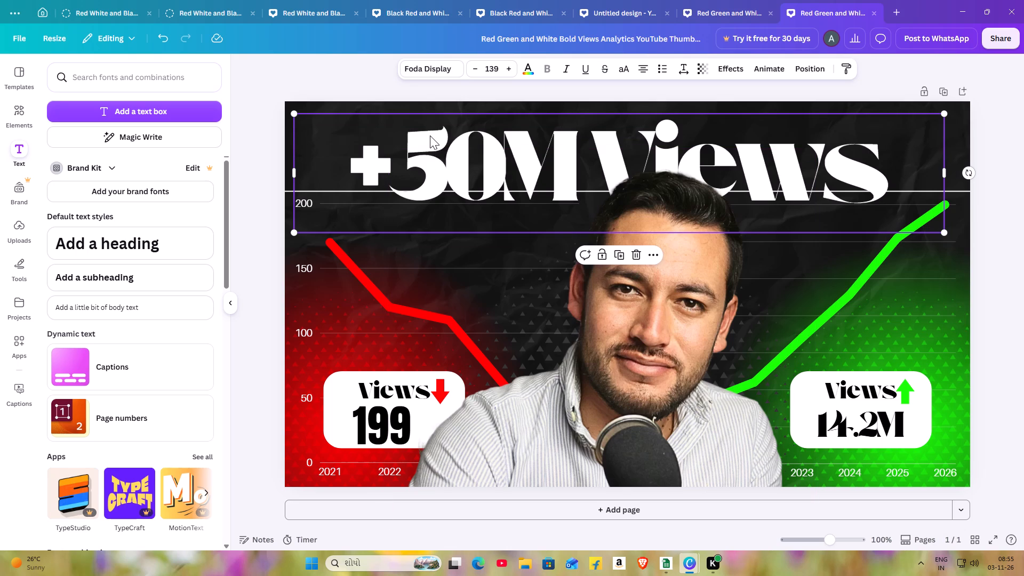
click(433, 130)
right_click(431, 129)
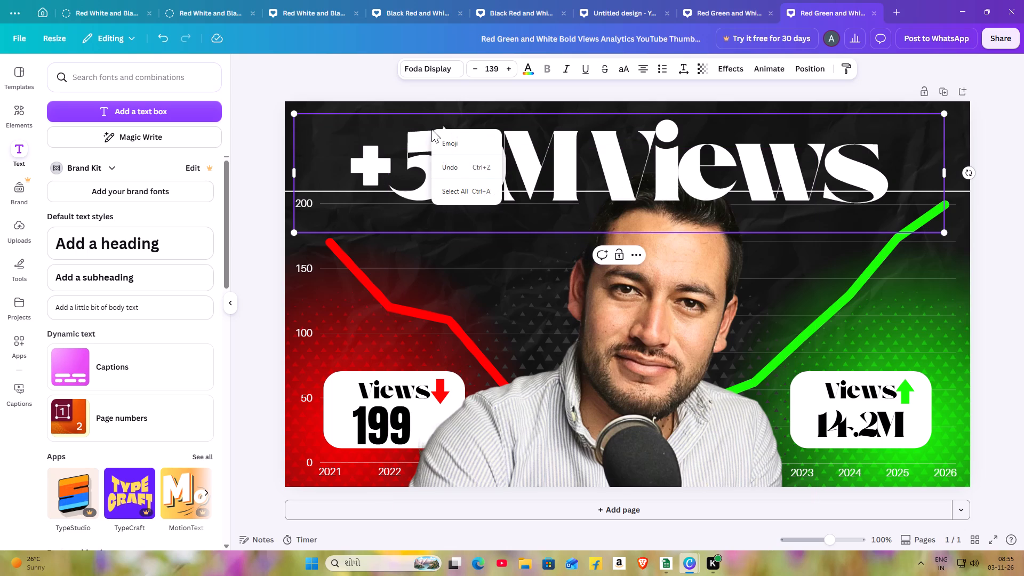
drag(433, 130, 414, 136)
click(414, 136)
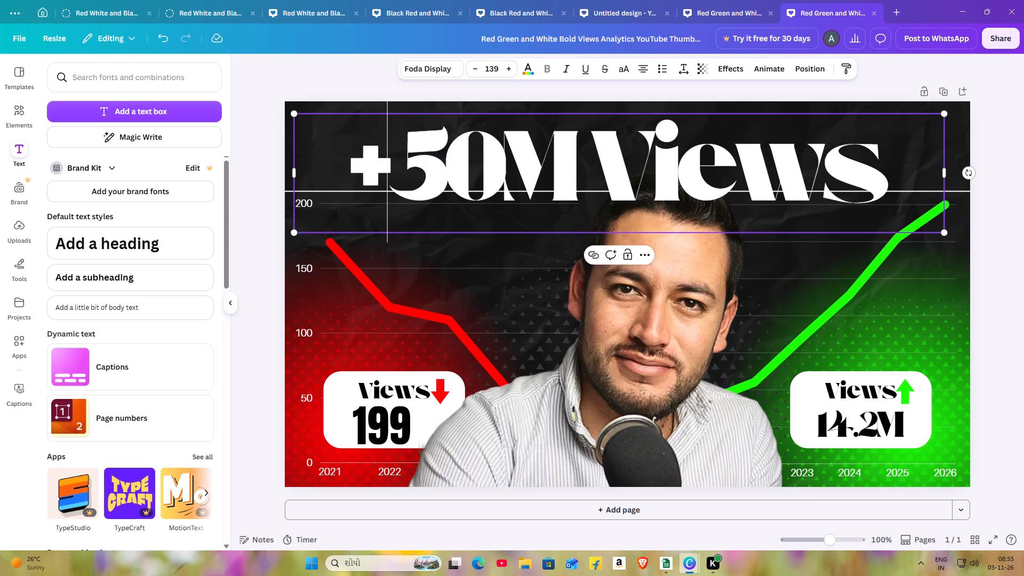
double_click(522, 69)
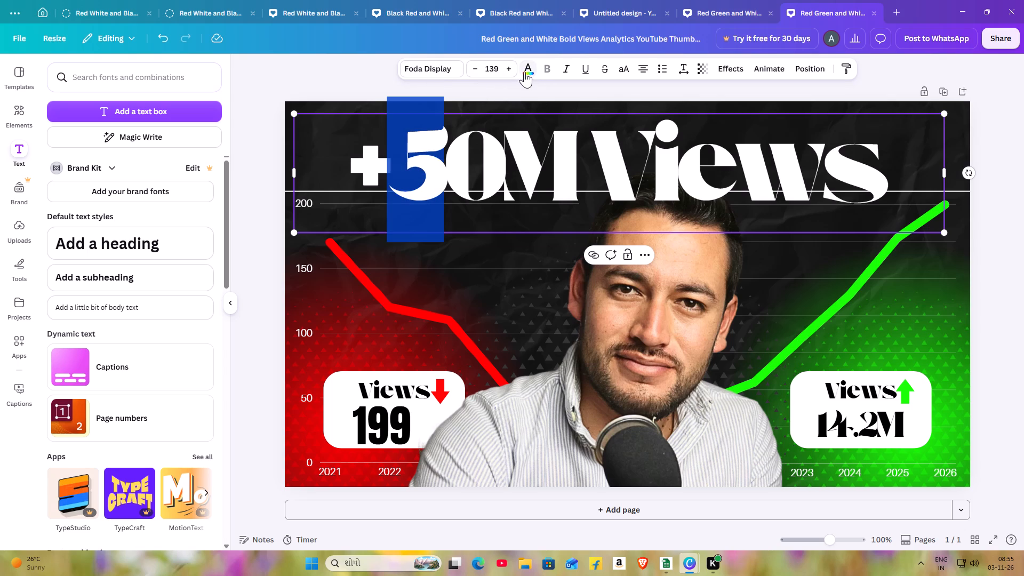
click(525, 73)
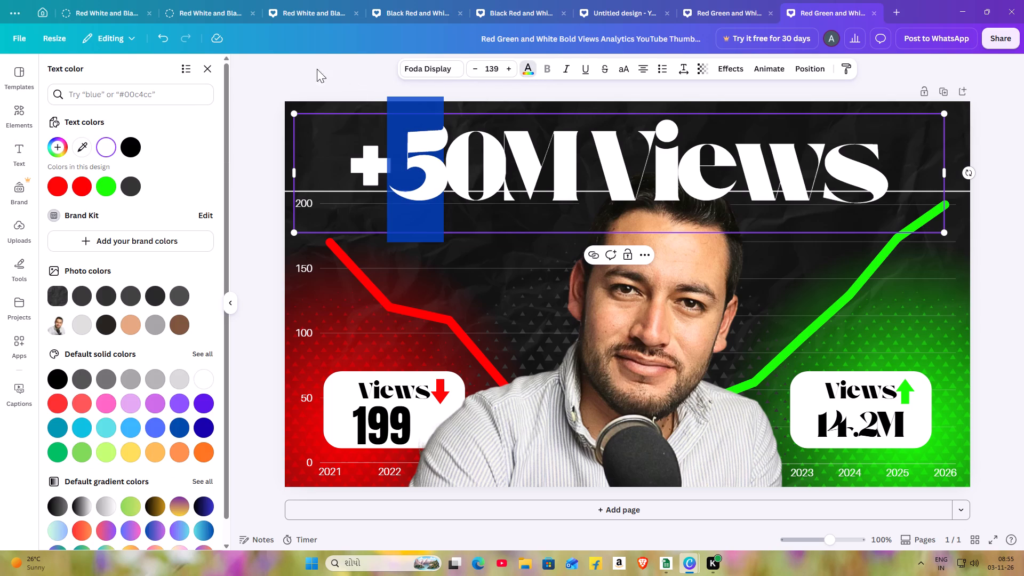
click(56, 188)
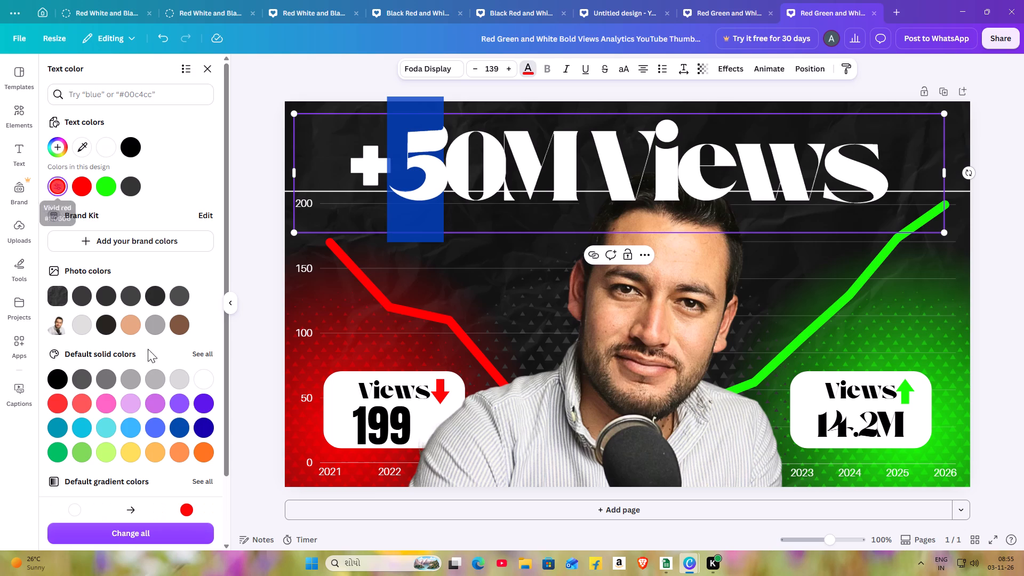
triple_click(157, 539)
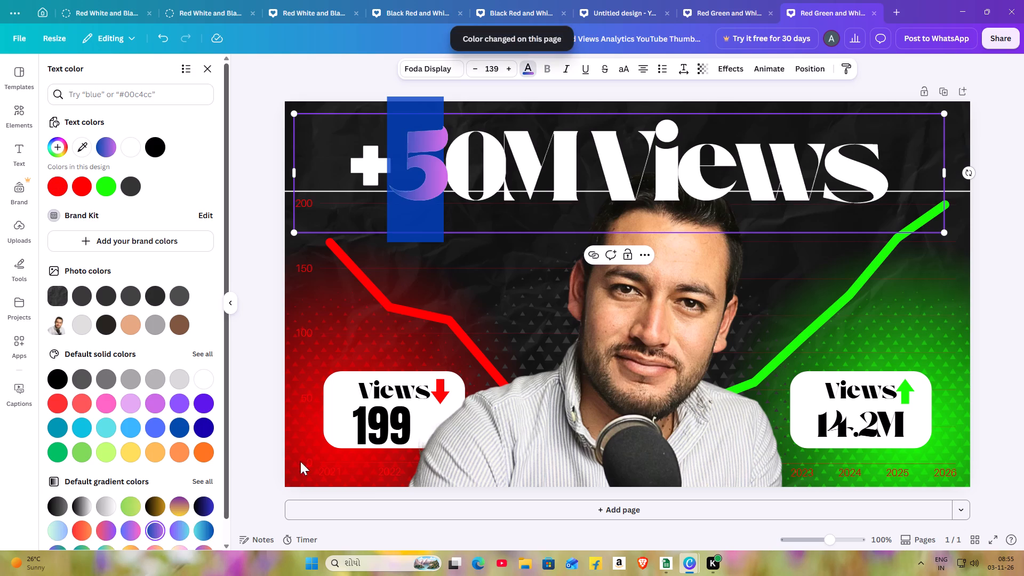
click(450, 331)
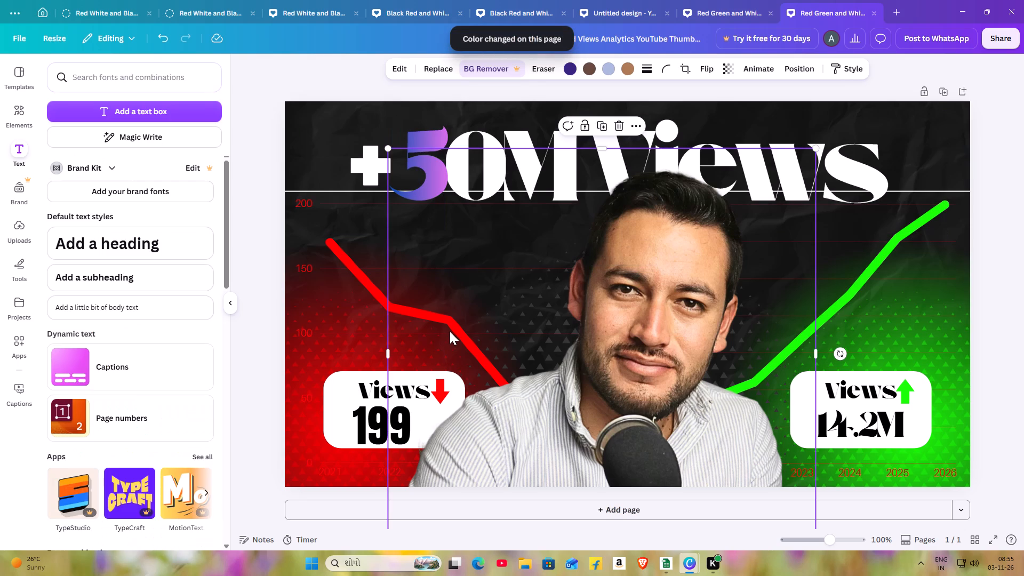
Move the man's portrait slightly right and up, farther from the red chart's Views card.
drag(431, 178, 451, 173)
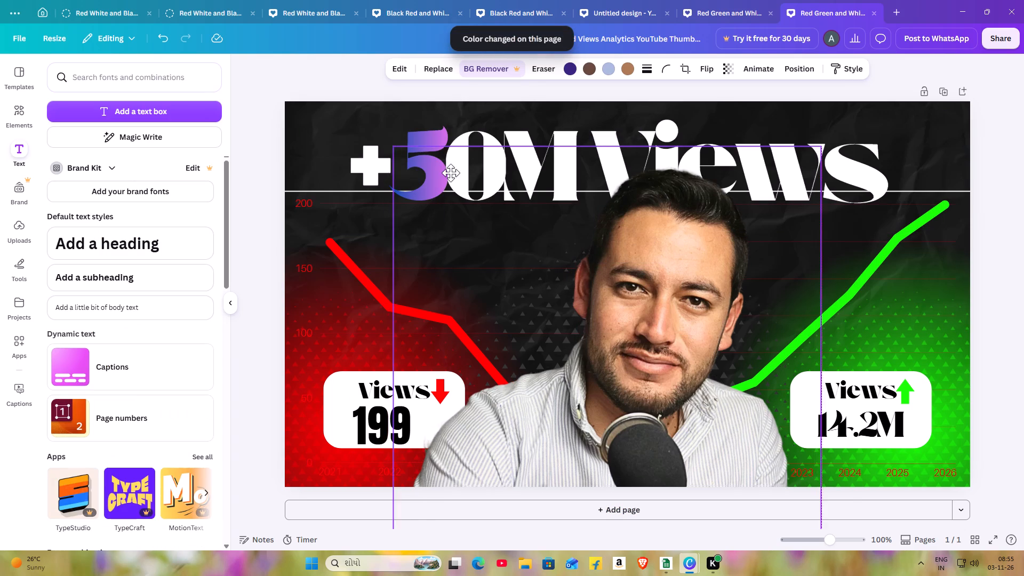
drag(451, 173, 461, 172)
click(461, 172)
drag(543, 175, 542, 176)
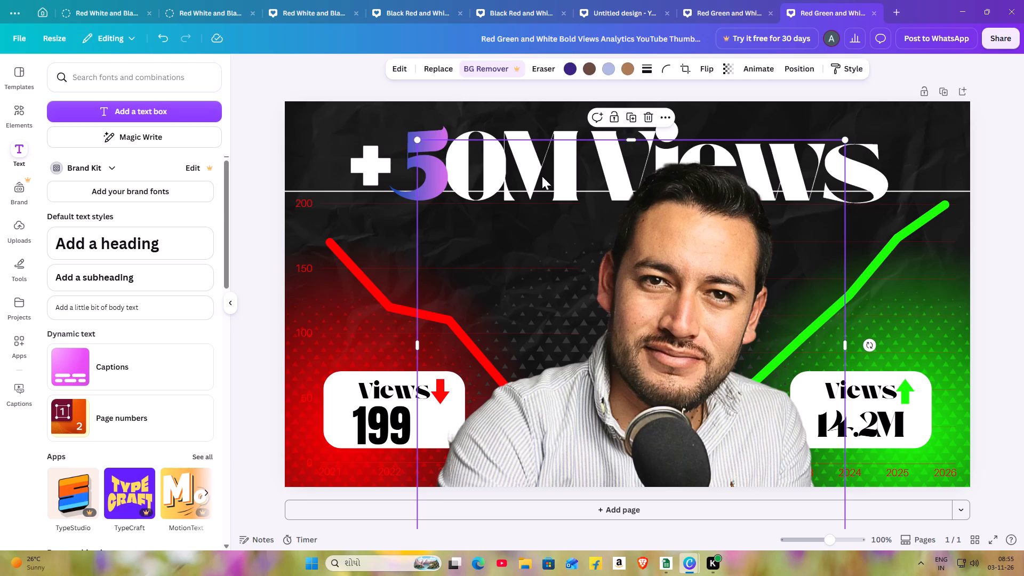
drag(542, 176, 536, 177)
click(536, 177)
click(561, 183)
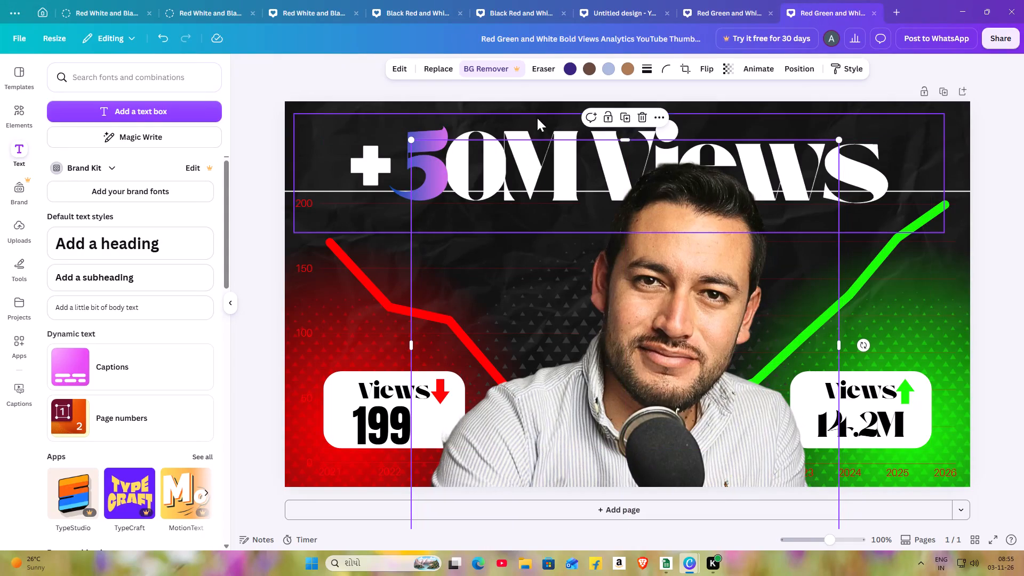
Colour the 50M in the "+50M Views" headline vivid red.
double_click(537, 118)
drag(565, 143, 449, 161)
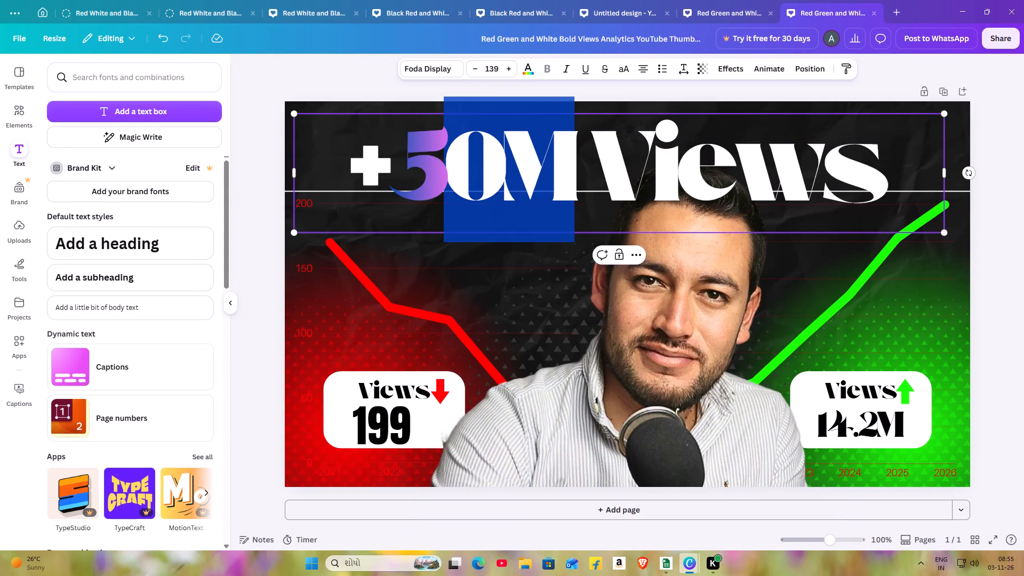
drag(449, 161, 434, 162)
drag(434, 162, 405, 162)
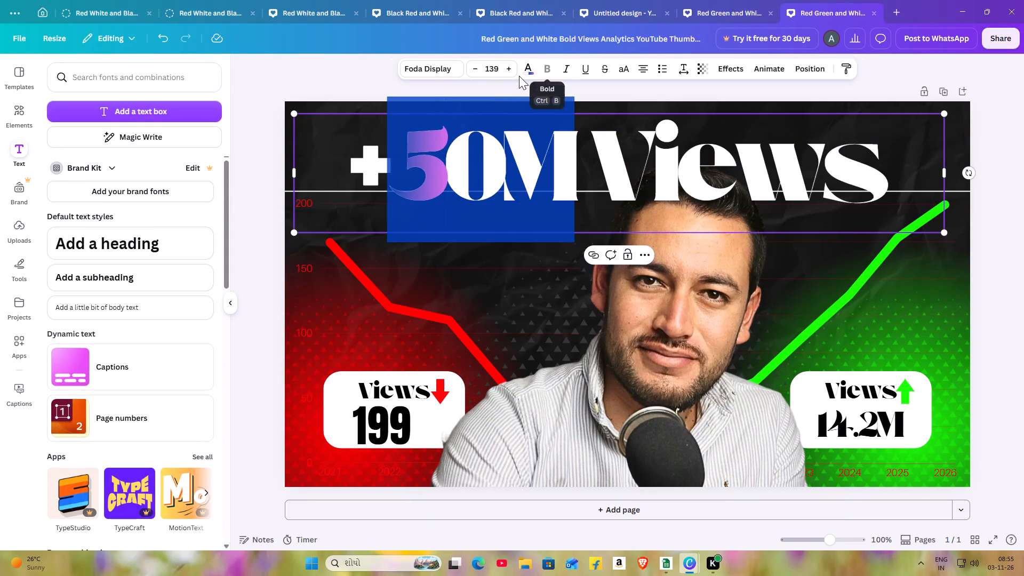
double_click(527, 73)
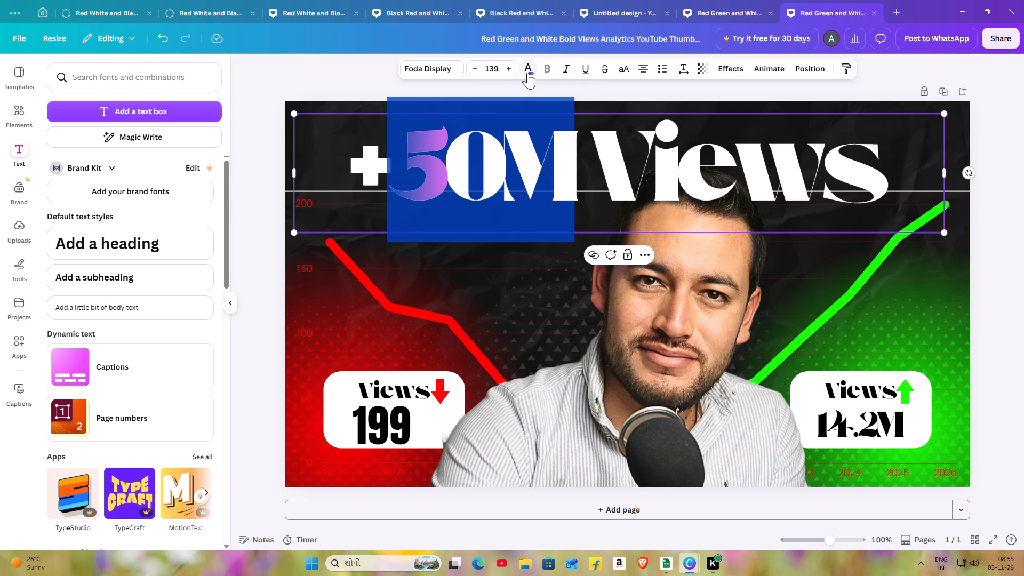
double_click(527, 73)
click(527, 73)
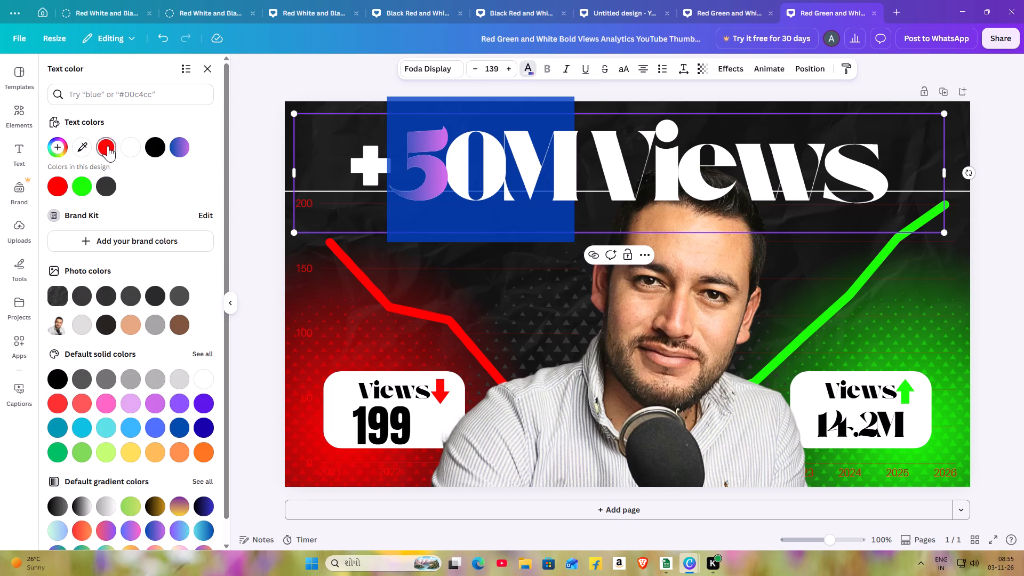
double_click(108, 146)
Colour the word Views in the headline with the design's bright green.
drag(642, 161, 647, 161)
drag(614, 143, 864, 147)
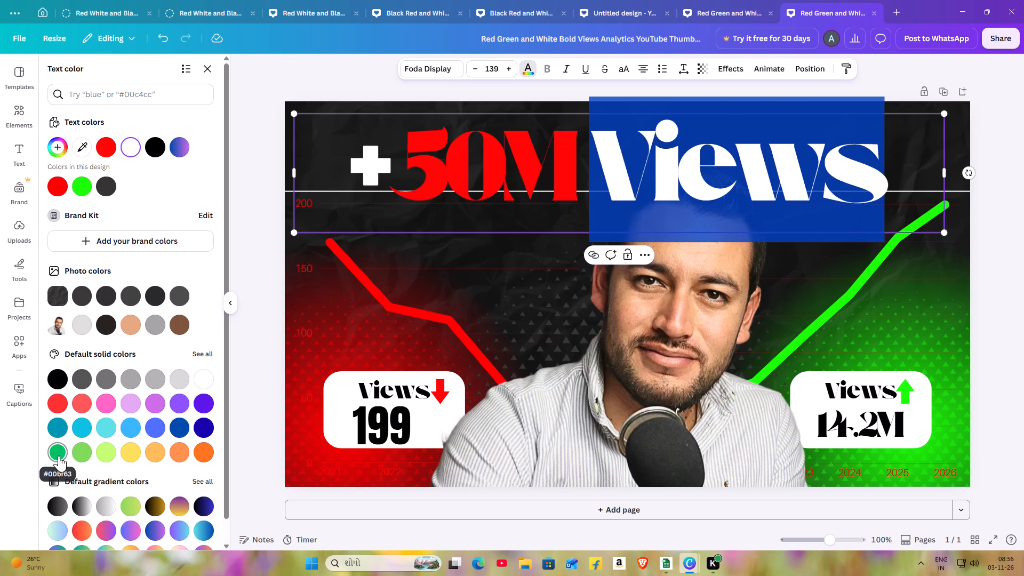
double_click(84, 186)
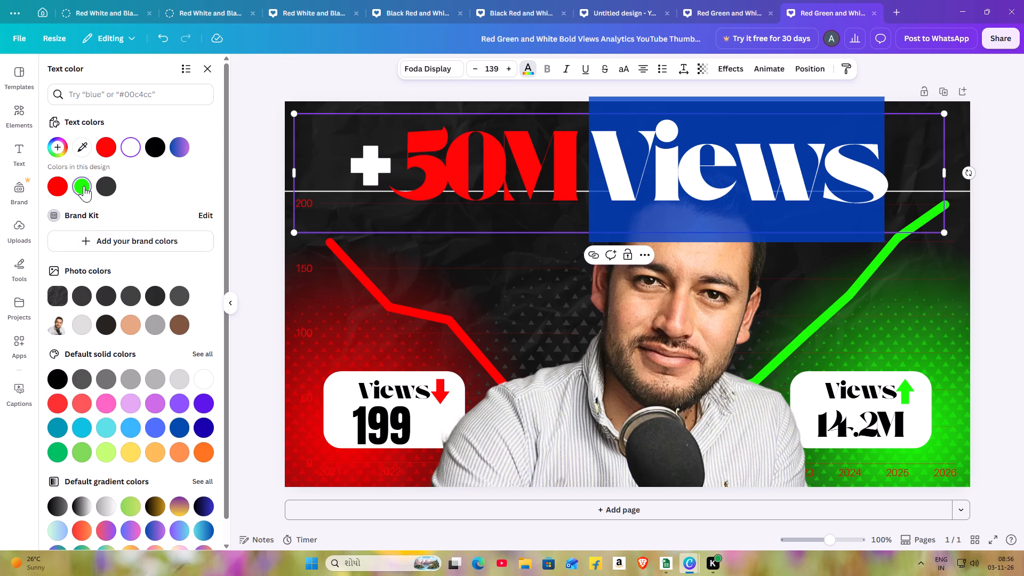
click(454, 245)
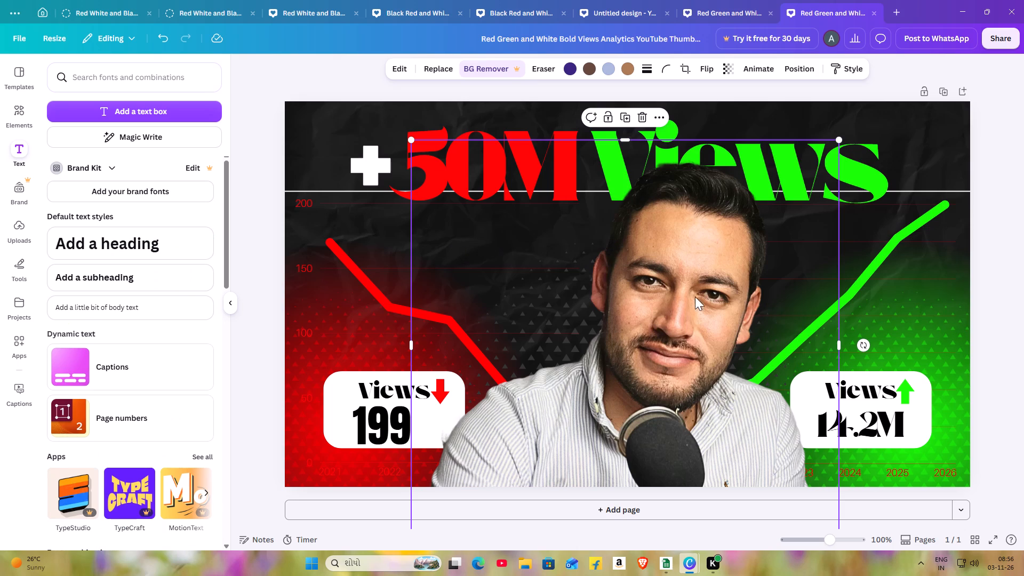
Move the man's portrait lower and slightly left so it covers less of the headline.
scroll(853, 327, down, 1)
drag(563, 283, 554, 246)
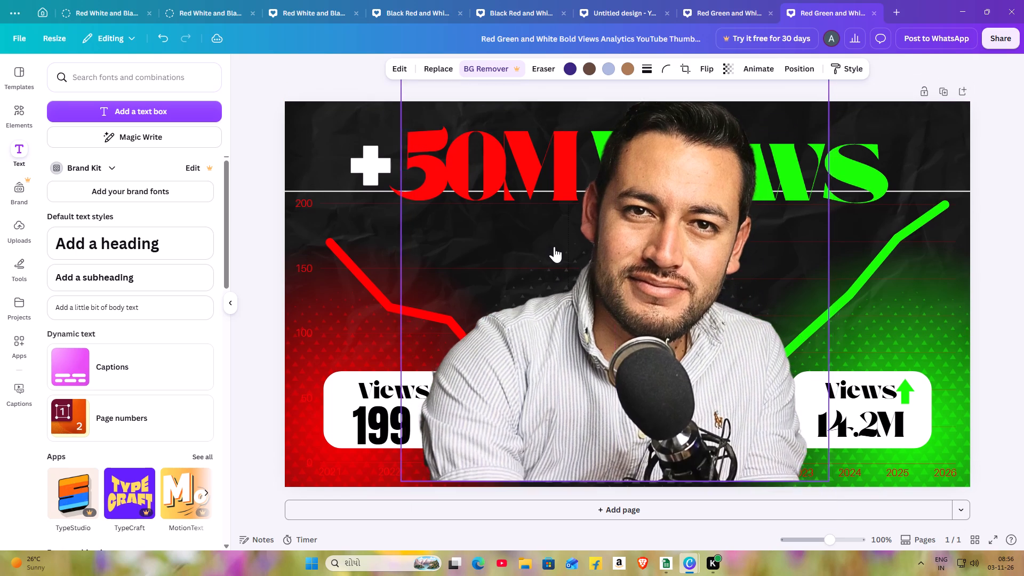
drag(554, 246, 552, 322)
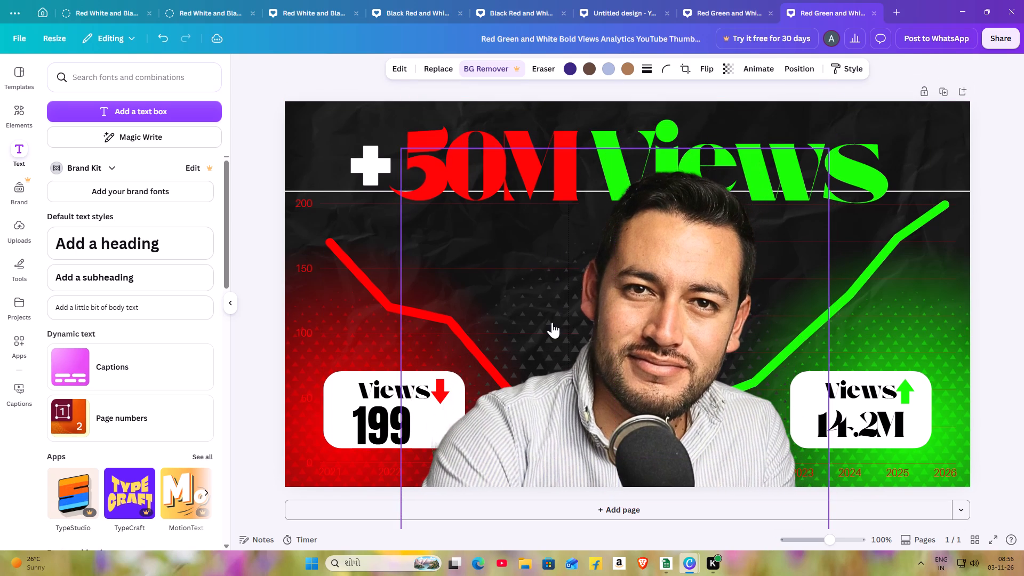
drag(552, 322, 563, 347)
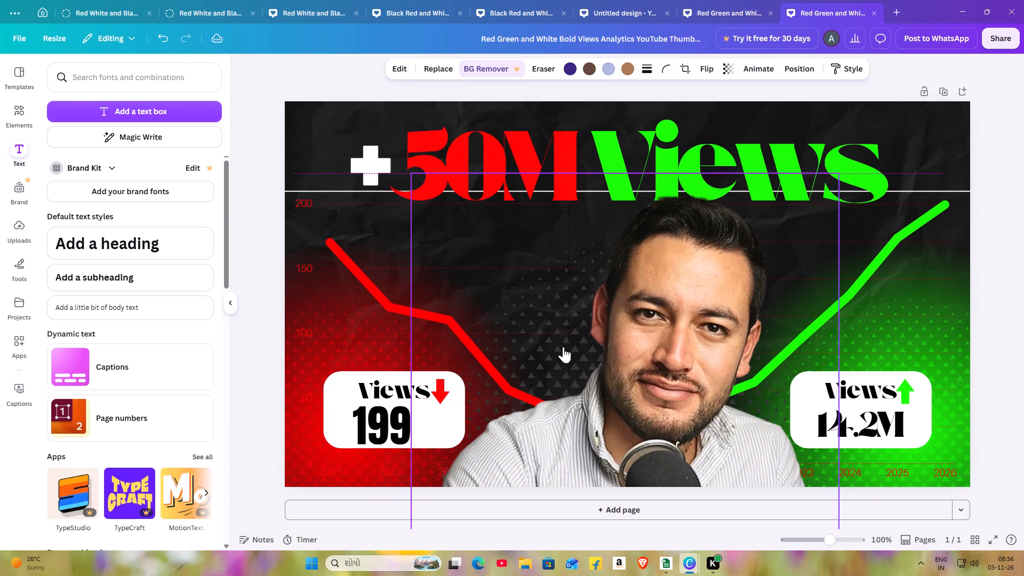
drag(563, 347, 559, 338)
click(559, 338)
Reduce the red card's 199 figure to font size 55.1 and centre it beneath the card's Views label.
drag(380, 427, 400, 422)
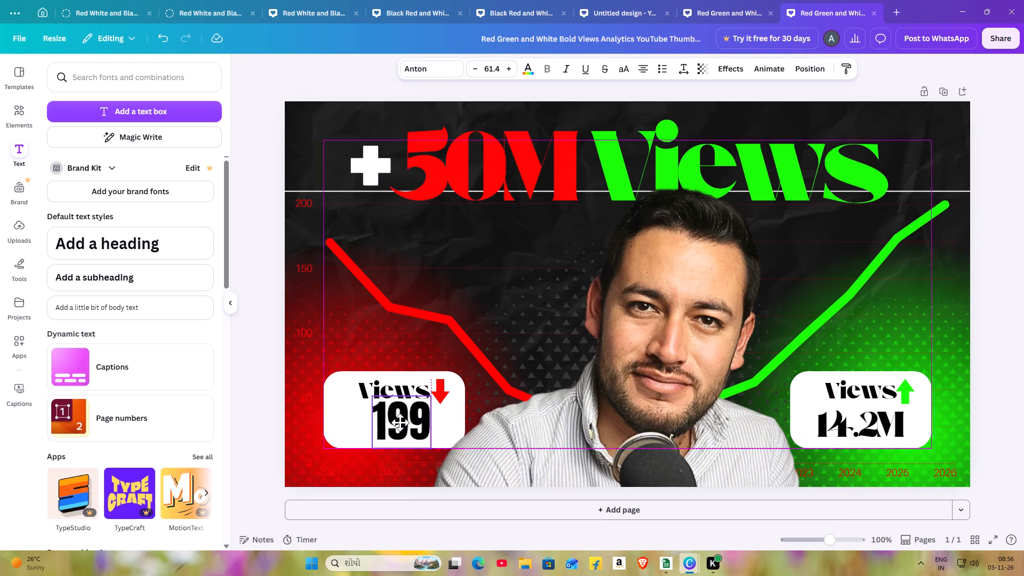
drag(400, 422, 392, 426)
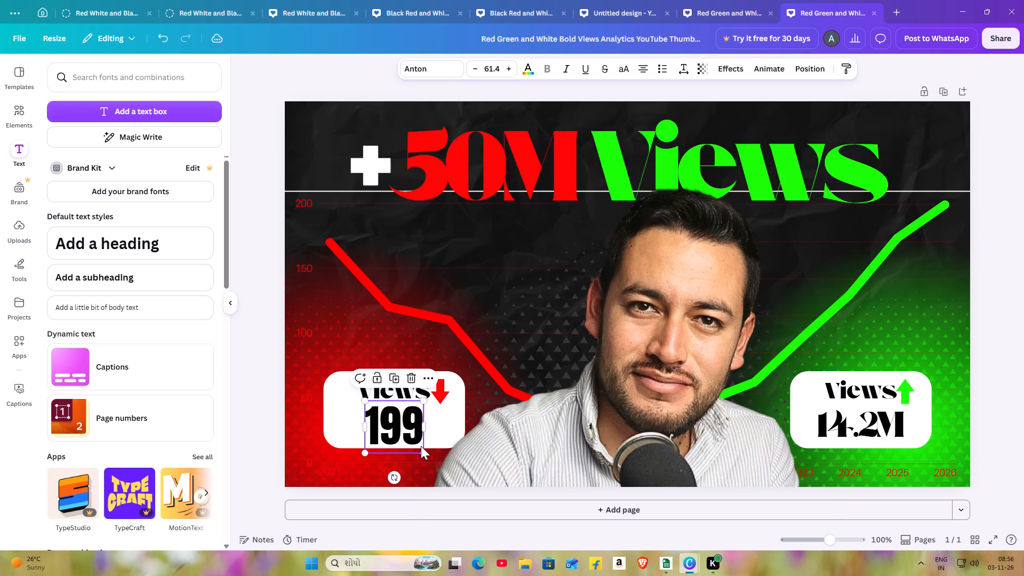
click(421, 446)
drag(418, 446, 410, 445)
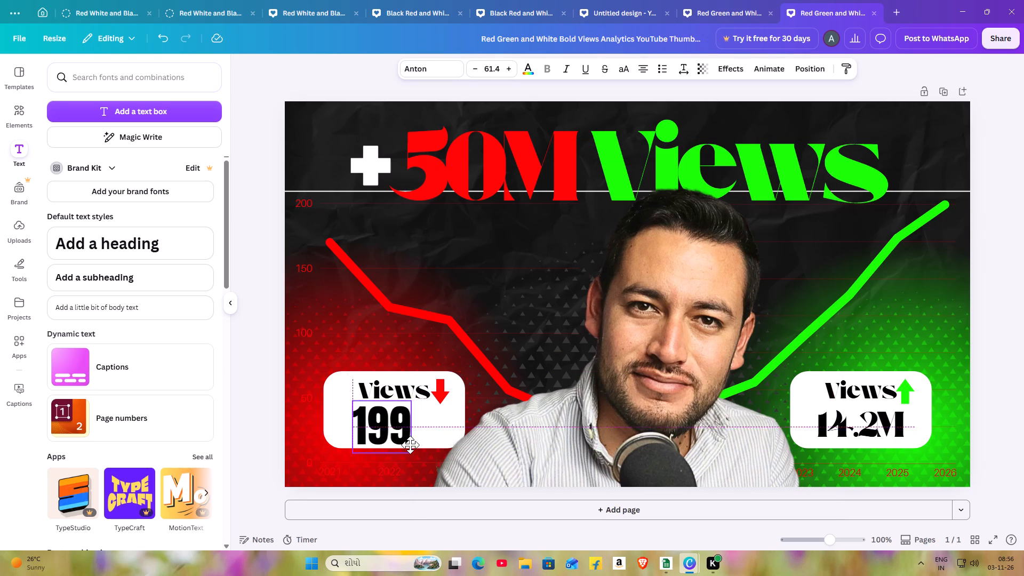
drag(410, 445, 408, 444)
drag(413, 452, 409, 445)
click(409, 445)
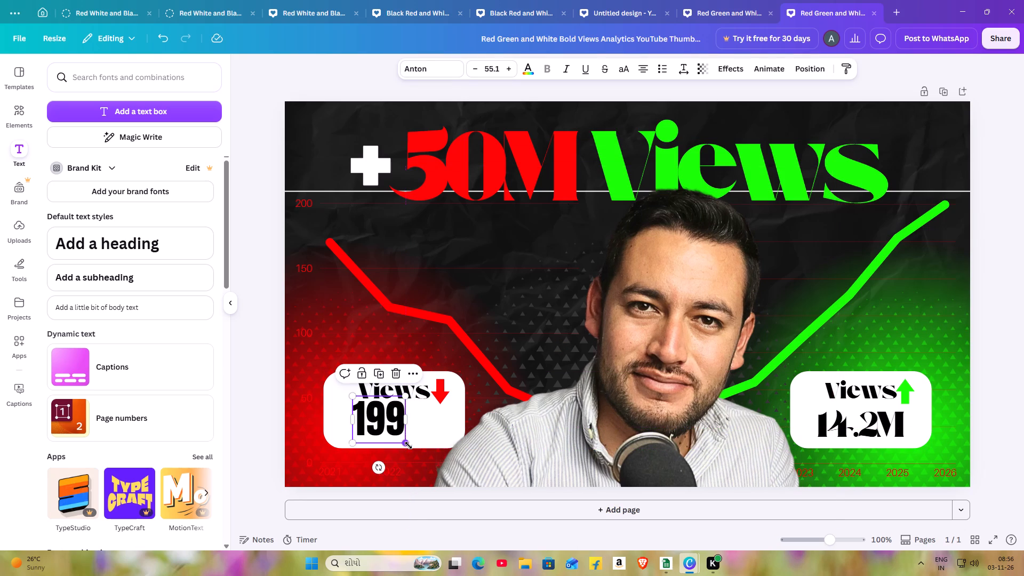
drag(381, 428, 393, 431)
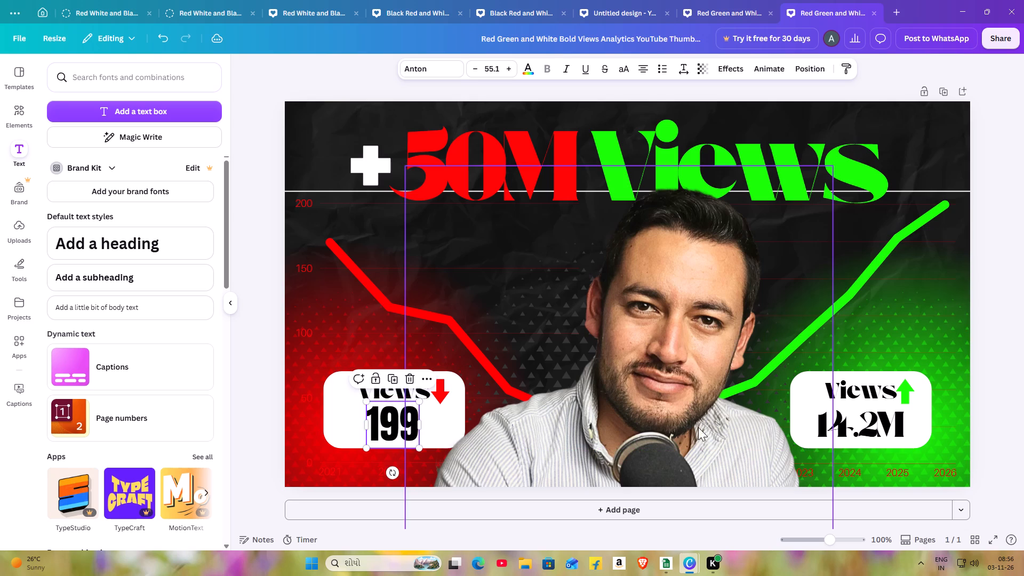
Change the font of the green card's 14.2M figure to Anton.
click(870, 418)
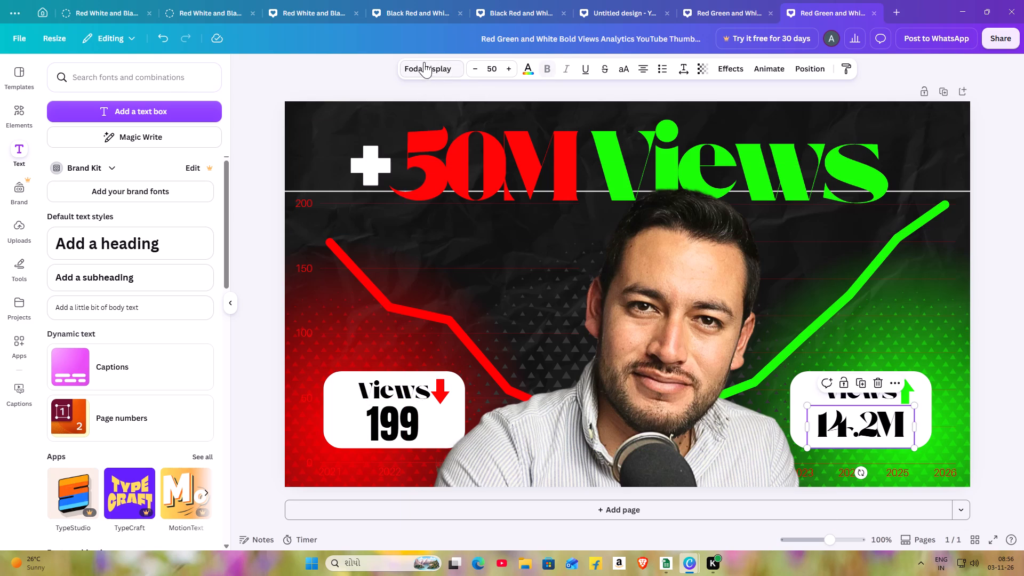
click(425, 60)
scroll(106, 244, up, 4)
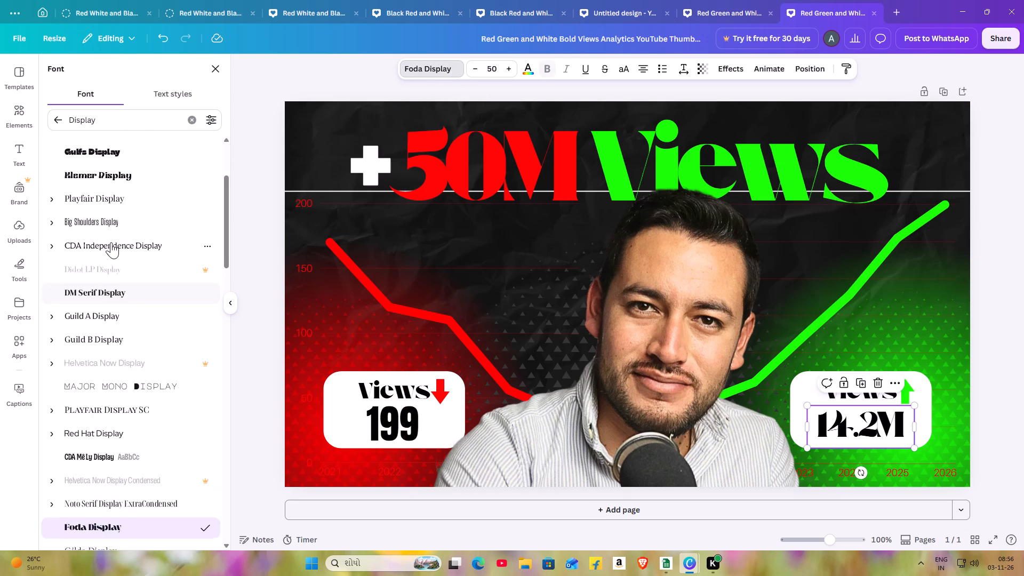
scroll(116, 231, up, 1)
scroll(116, 230, down, 1)
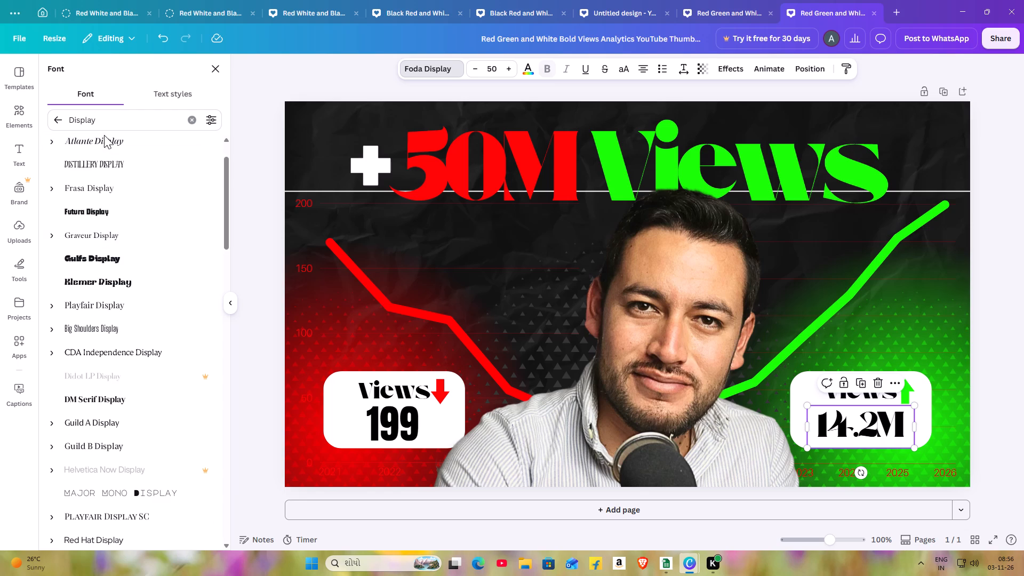
click(54, 115)
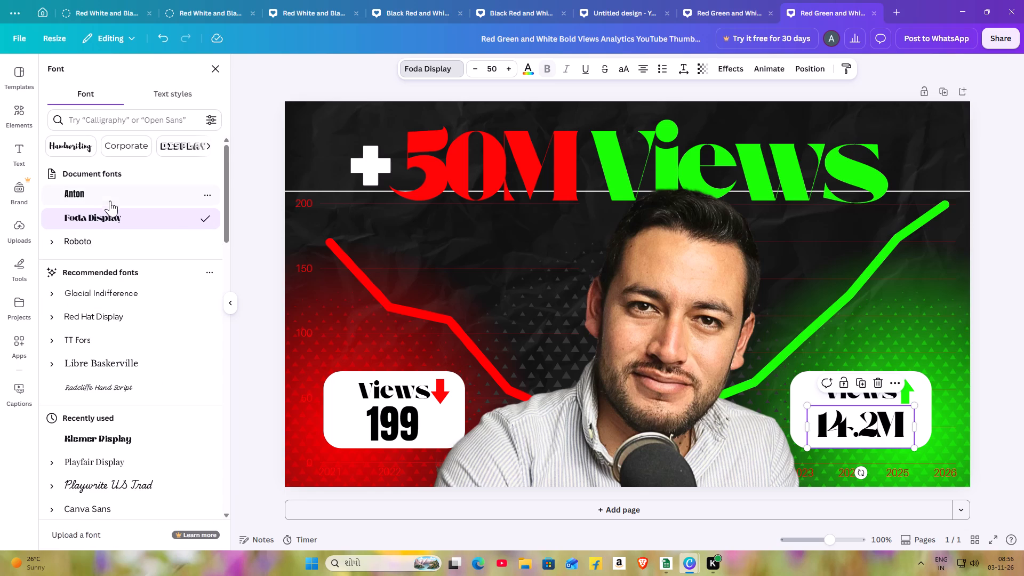
double_click(110, 199)
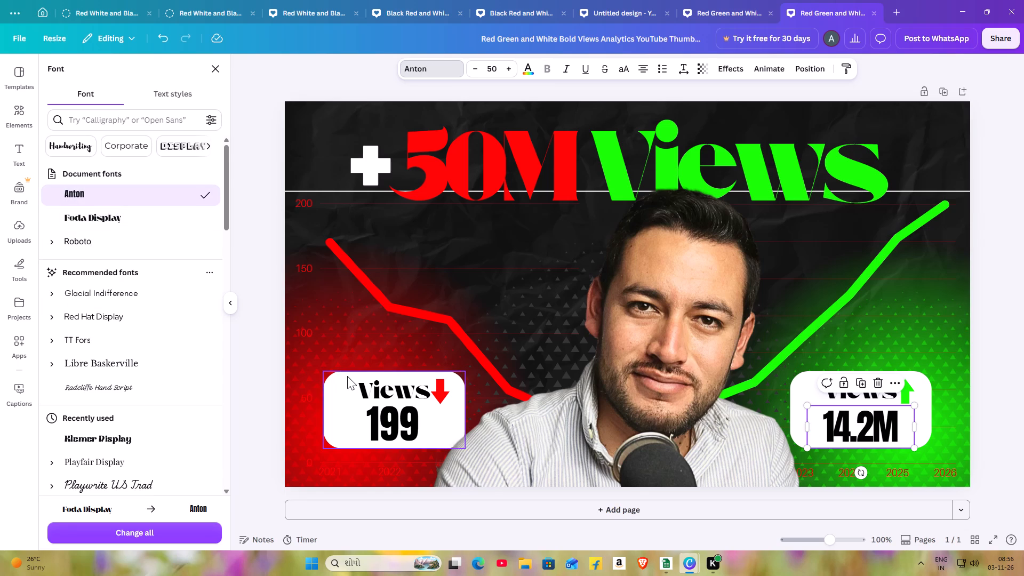
double_click(989, 398)
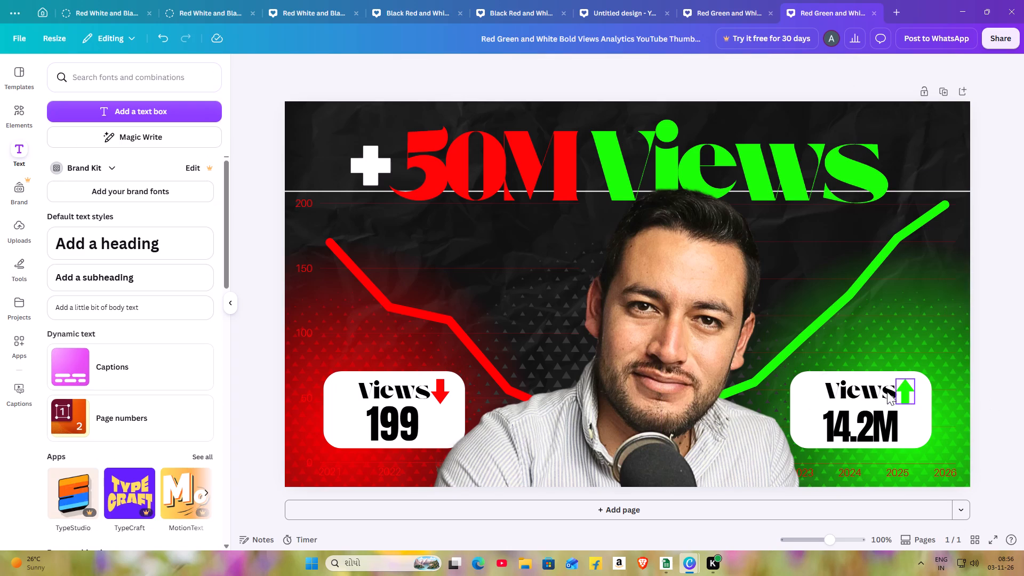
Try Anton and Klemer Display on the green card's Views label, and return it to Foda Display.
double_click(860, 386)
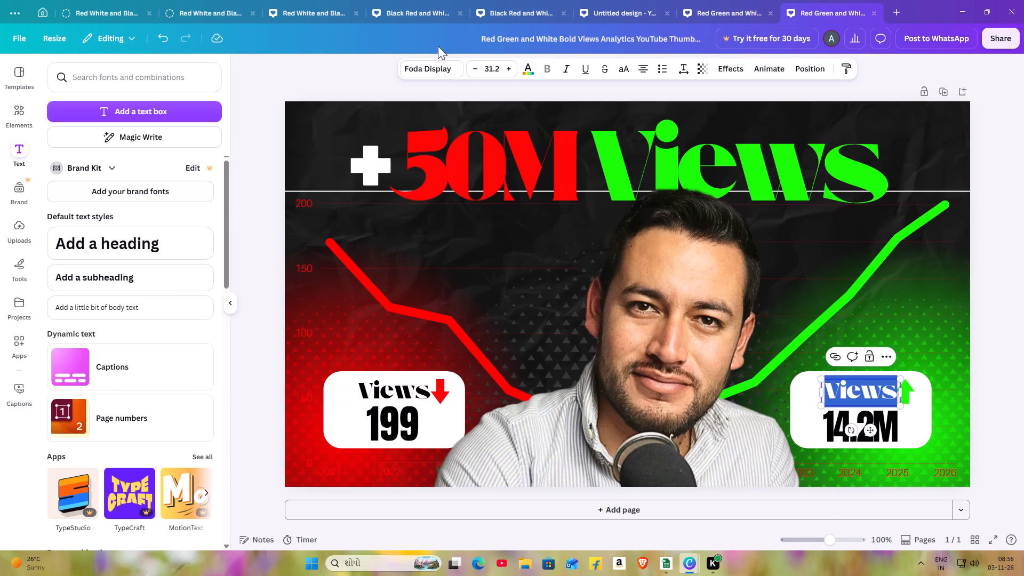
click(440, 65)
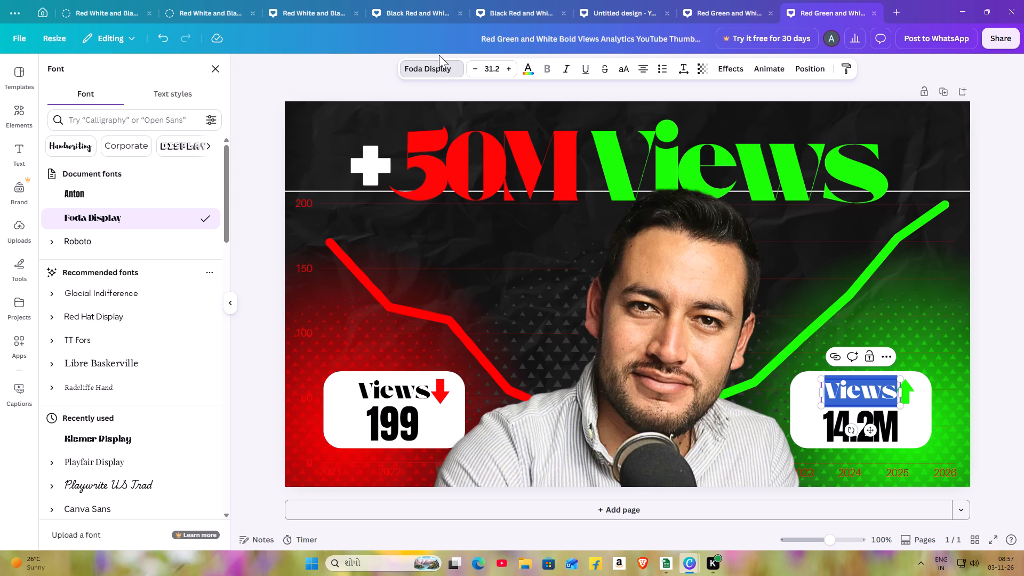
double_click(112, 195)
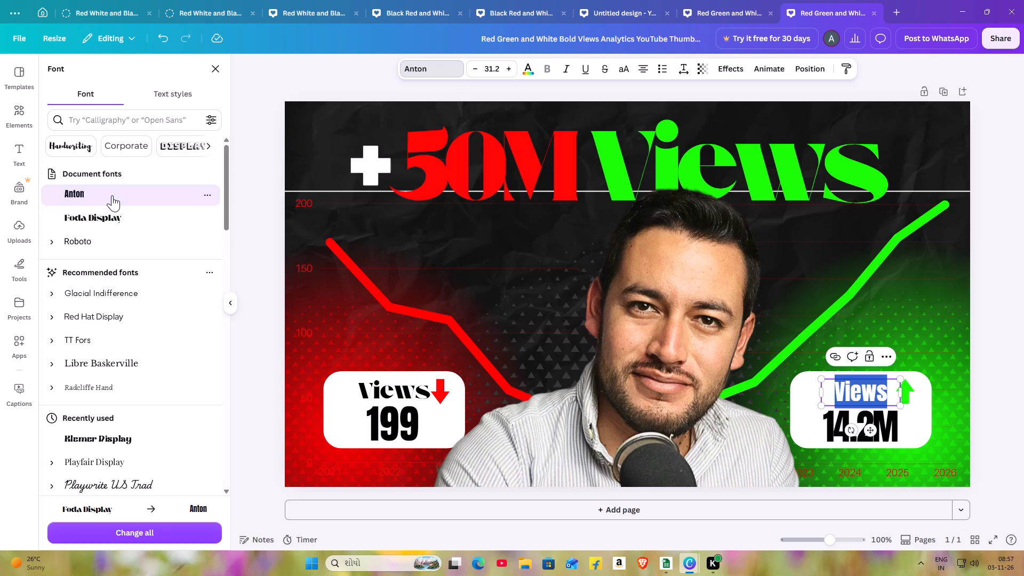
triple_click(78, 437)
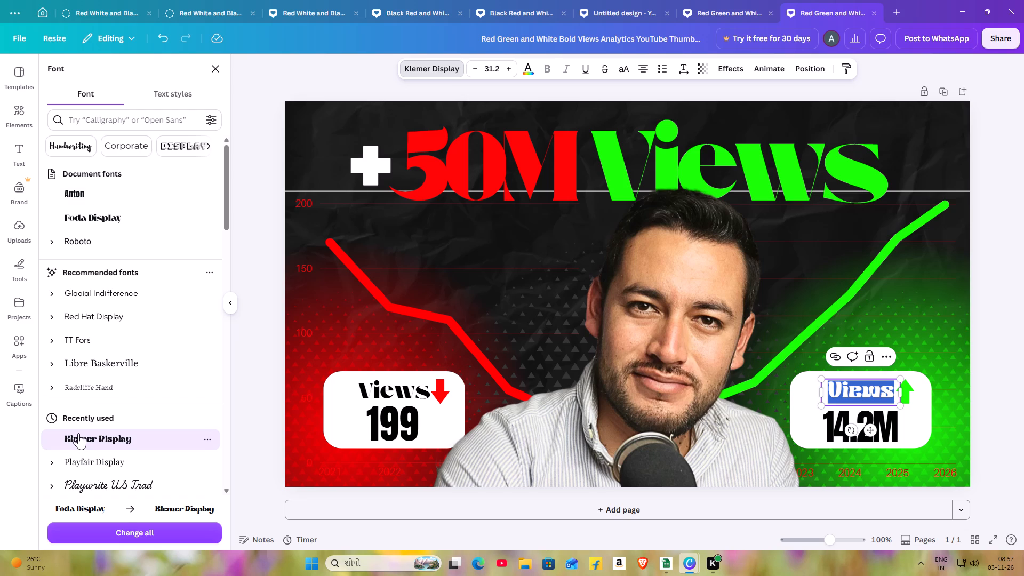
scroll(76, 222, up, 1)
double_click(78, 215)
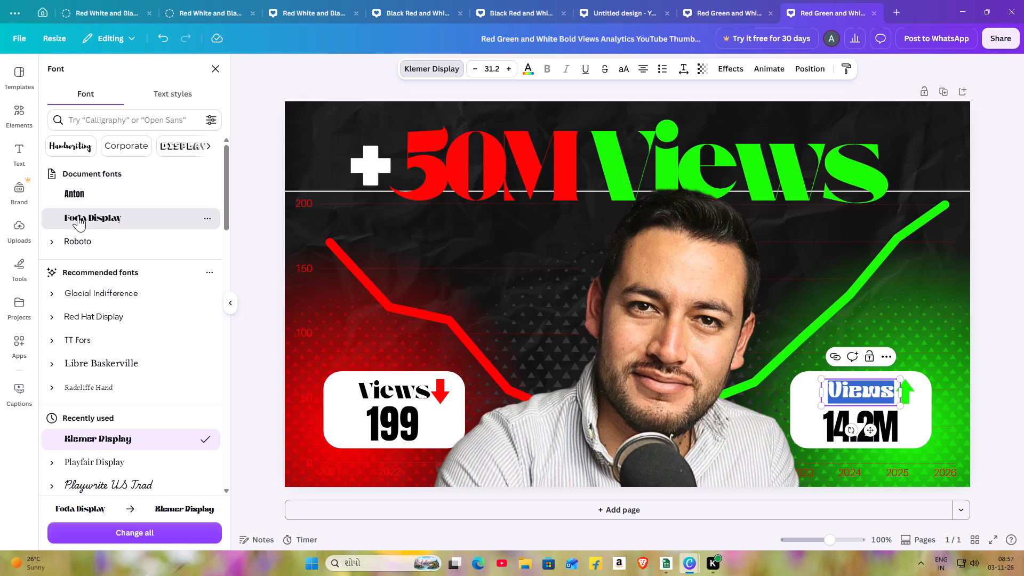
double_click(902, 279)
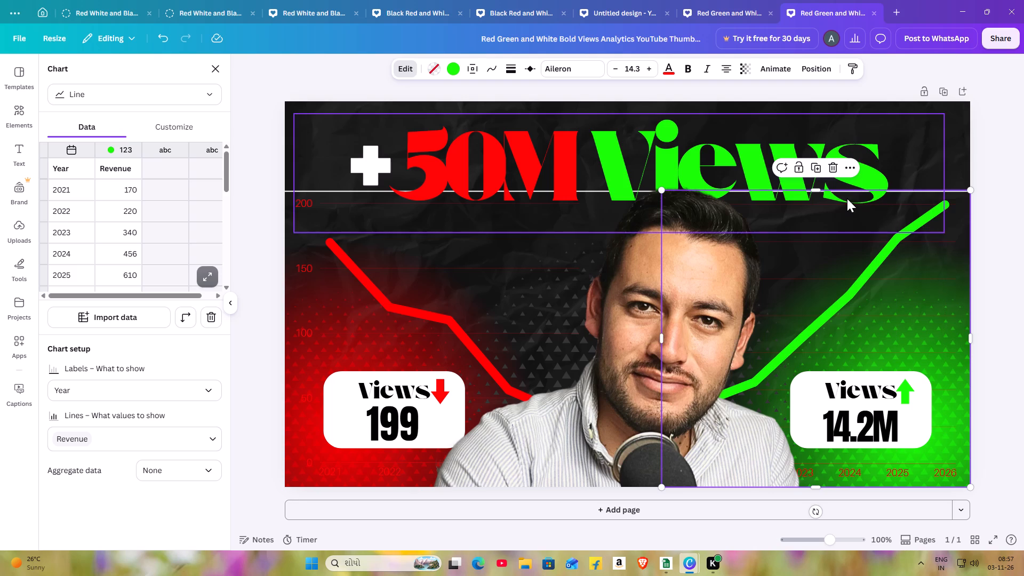
Collapse the side panel and add a blank second page below the thumbnail.
click(869, 236)
scroll(701, 339, down, 2)
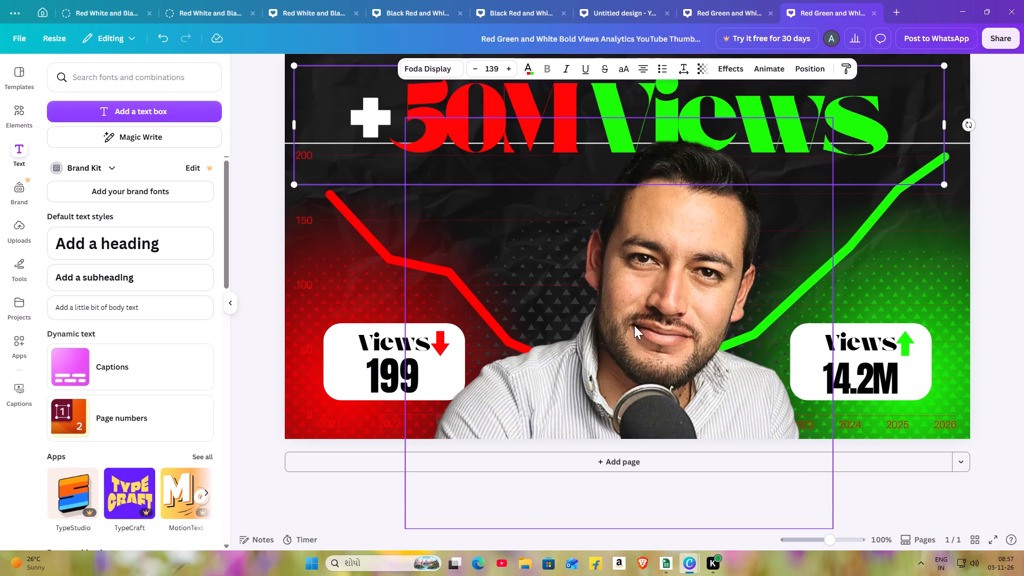
double_click(229, 309)
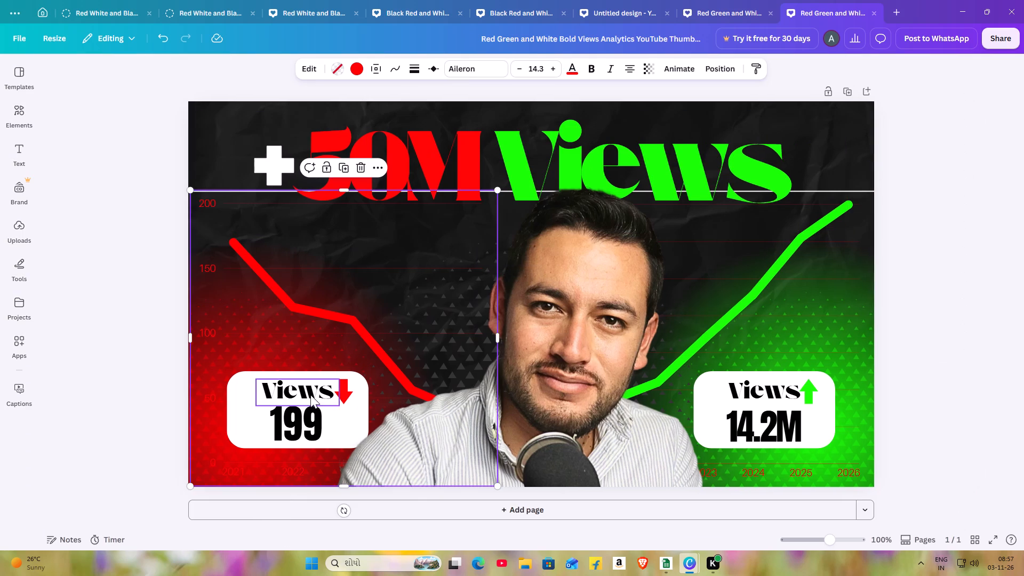
double_click(433, 511)
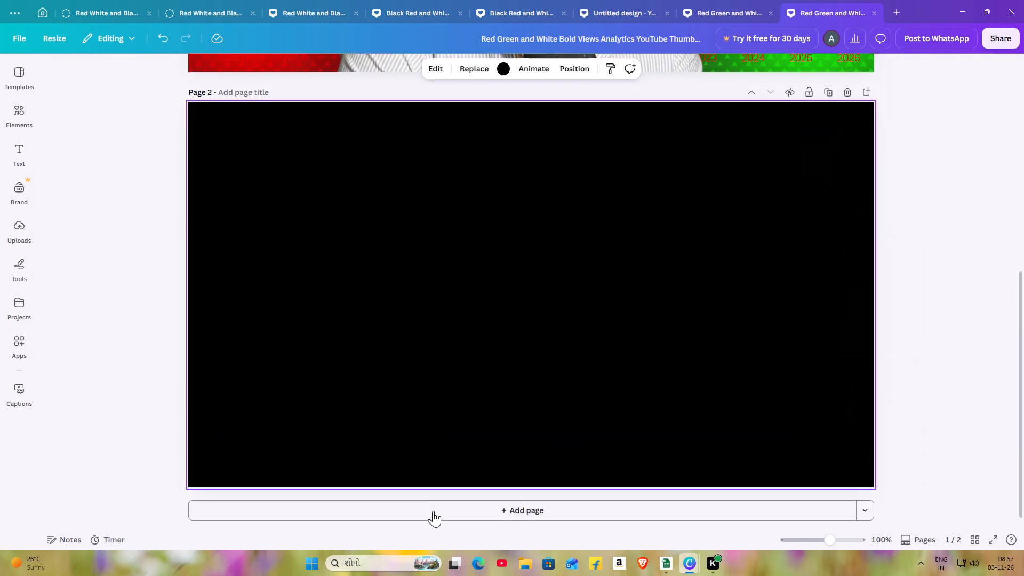
Copy the red line chart from the thumbnail on page 1 and paste it onto the blank page 2.
scroll(419, 479, up, 2)
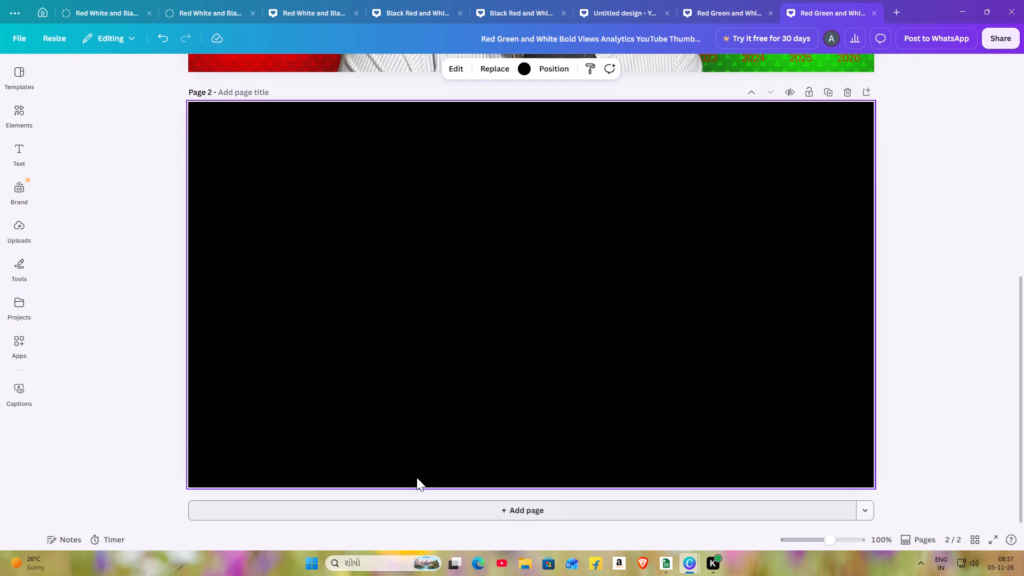
scroll(417, 477, up, 2)
click(217, 267)
right_click(217, 267)
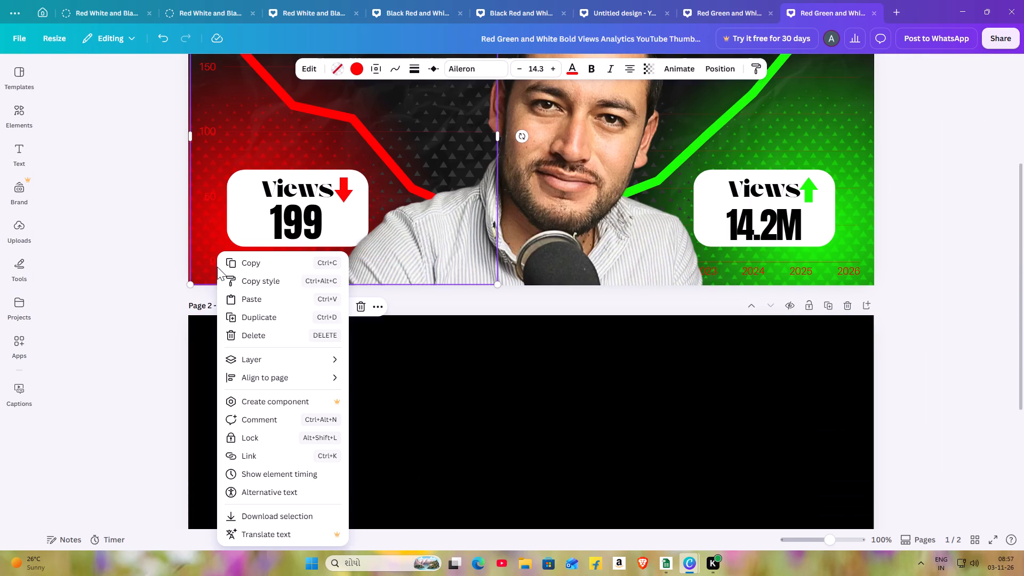
double_click(245, 263)
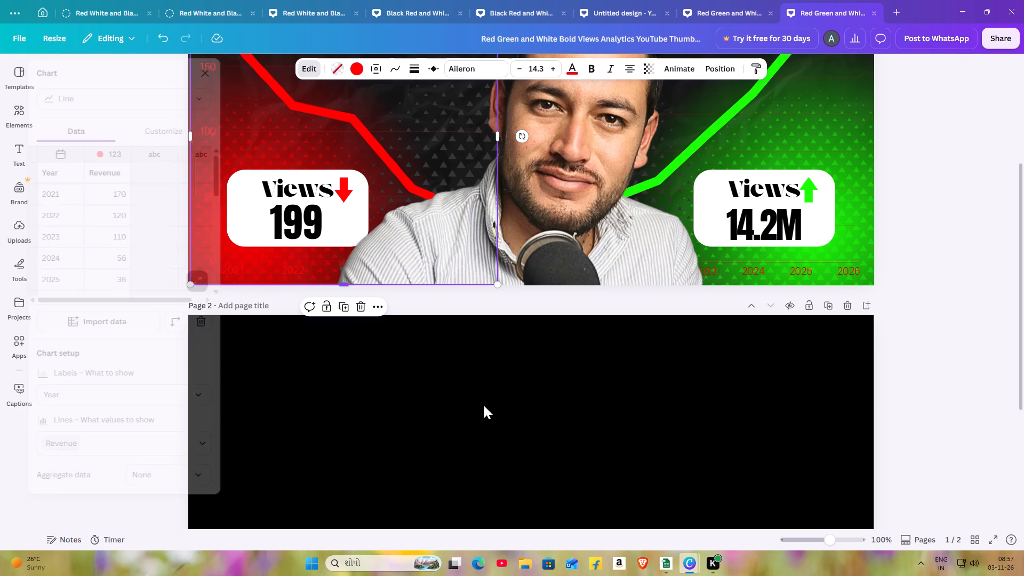
scroll(619, 436, down, 1)
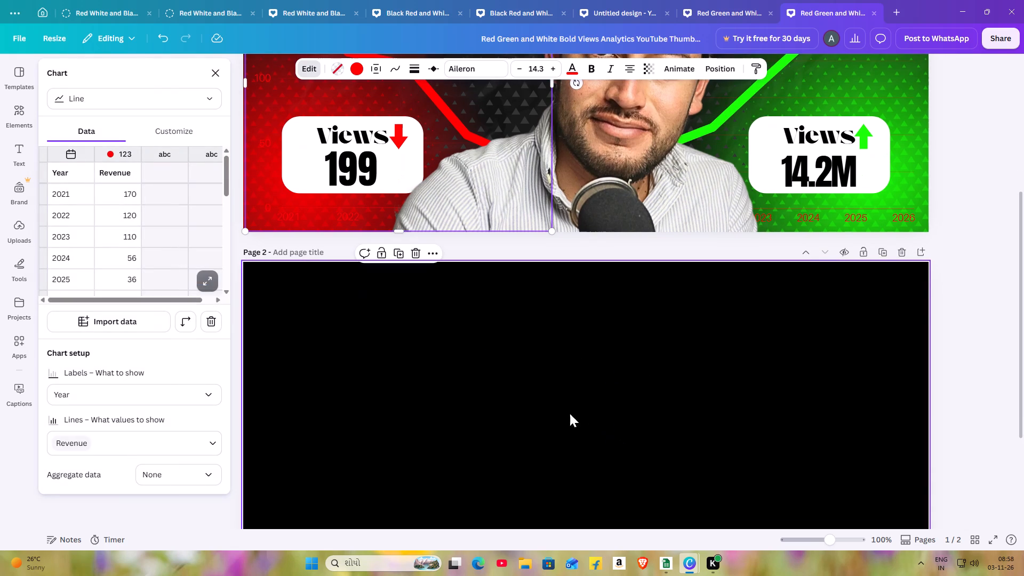
right_click(479, 458)
double_click(510, 334)
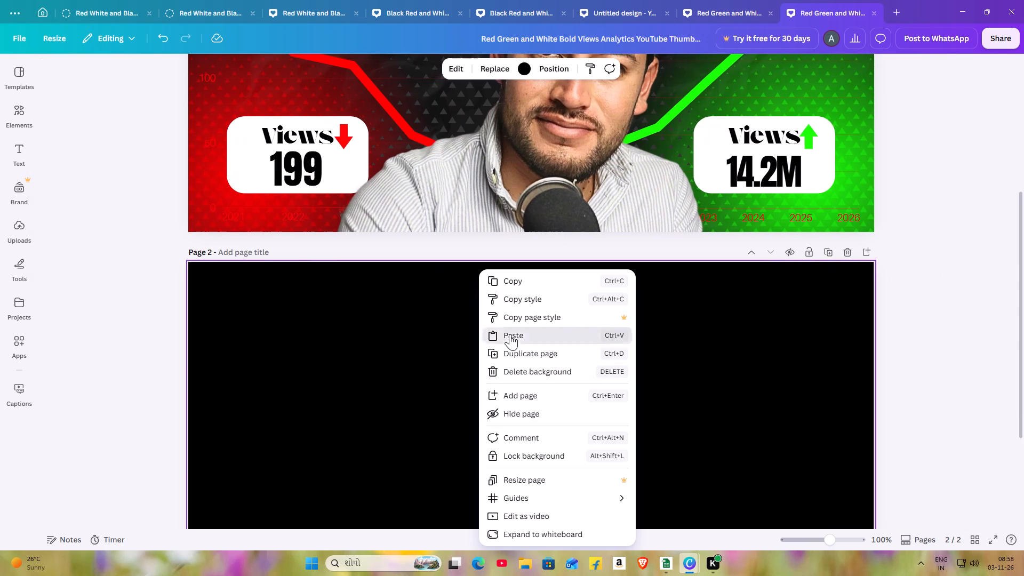
scroll(505, 346, down, 4)
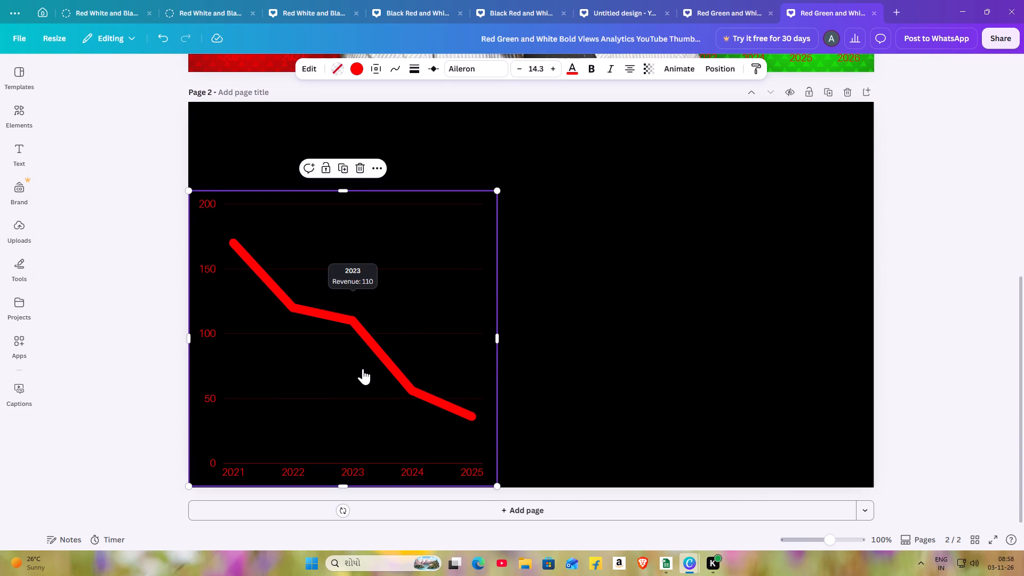
Widen the red line chart on page 2 slightly towards the page's centre, keeping its height.
click(351, 336)
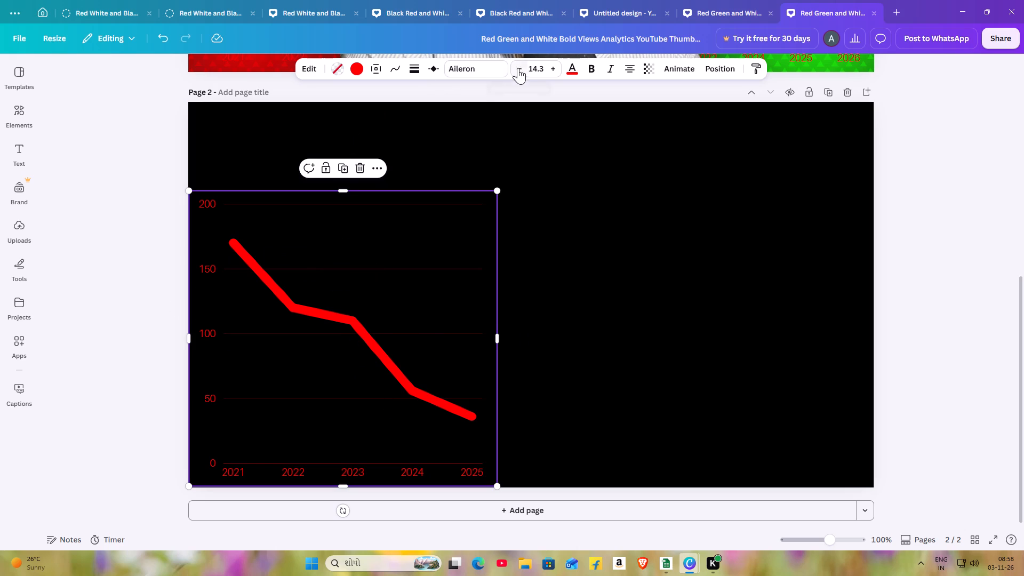
double_click(469, 70)
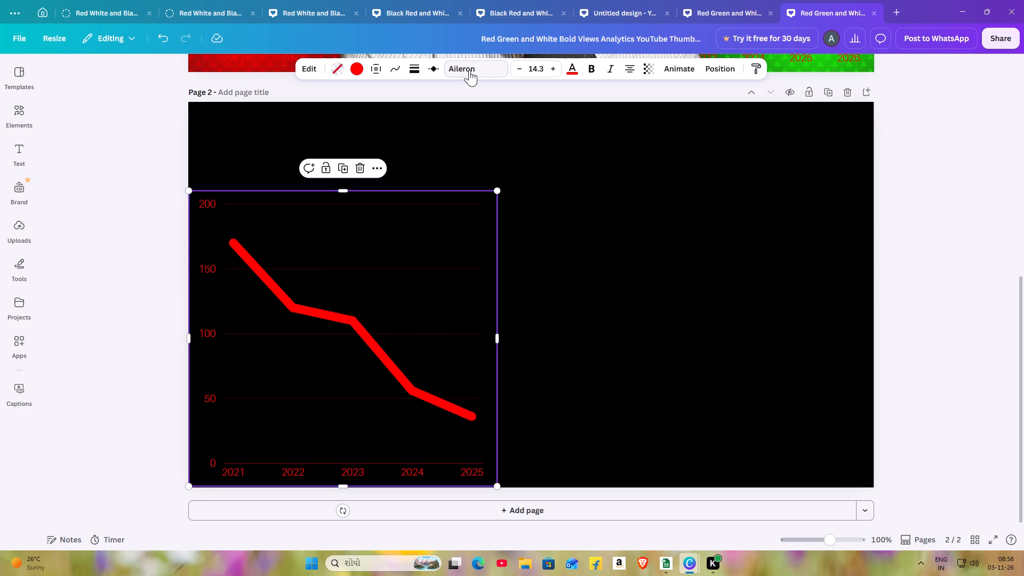
double_click(469, 70)
drag(494, 340, 500, 340)
drag(500, 340, 515, 343)
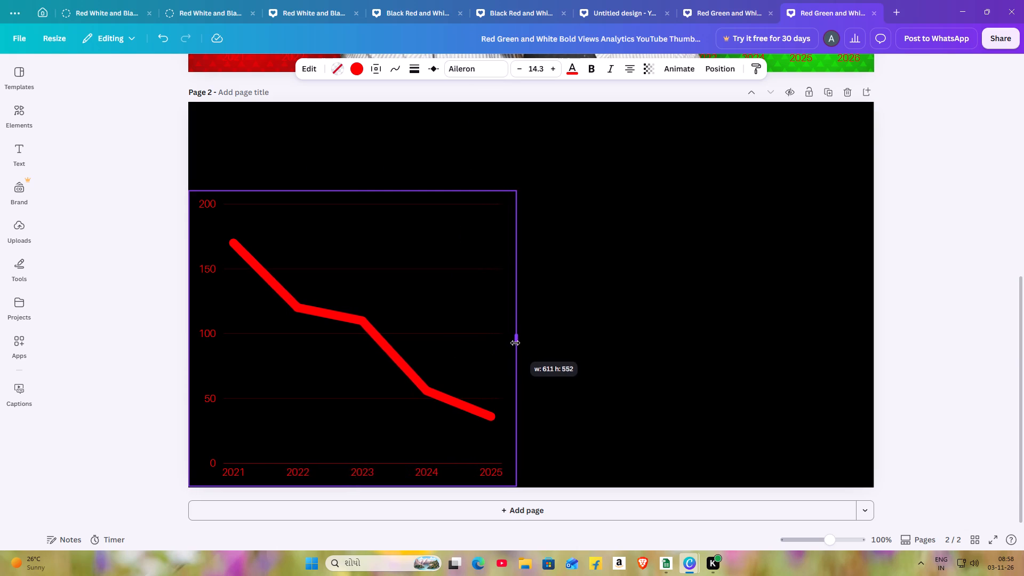
drag(515, 343, 518, 343)
click(518, 343)
Copy the green line chart from page 1 and paste it onto page 2 beside the red chart.
right_click(624, 330)
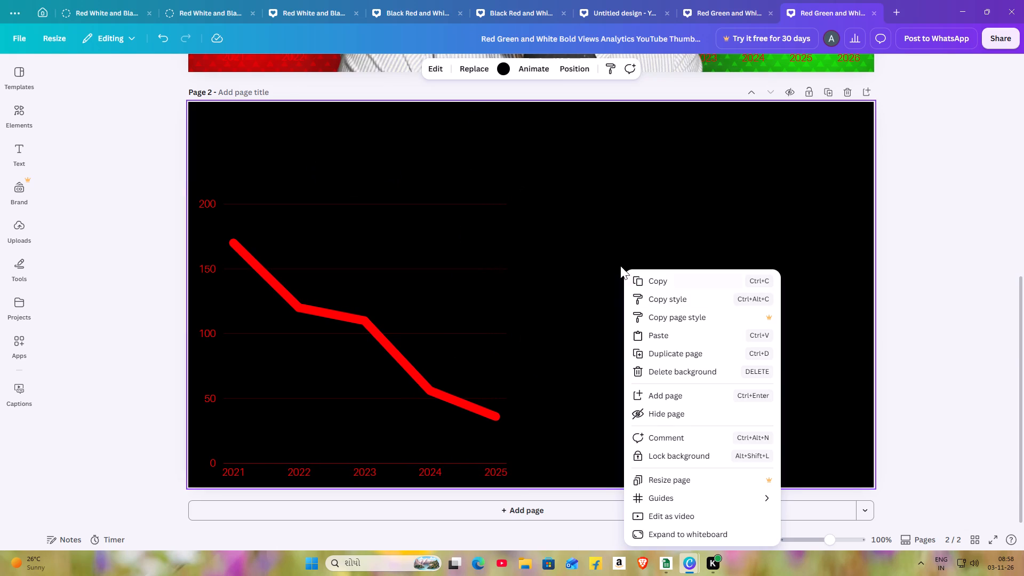
scroll(618, 263, up, 2)
scroll(618, 263, down, 1)
click(569, 226)
scroll(650, 213, up, 2)
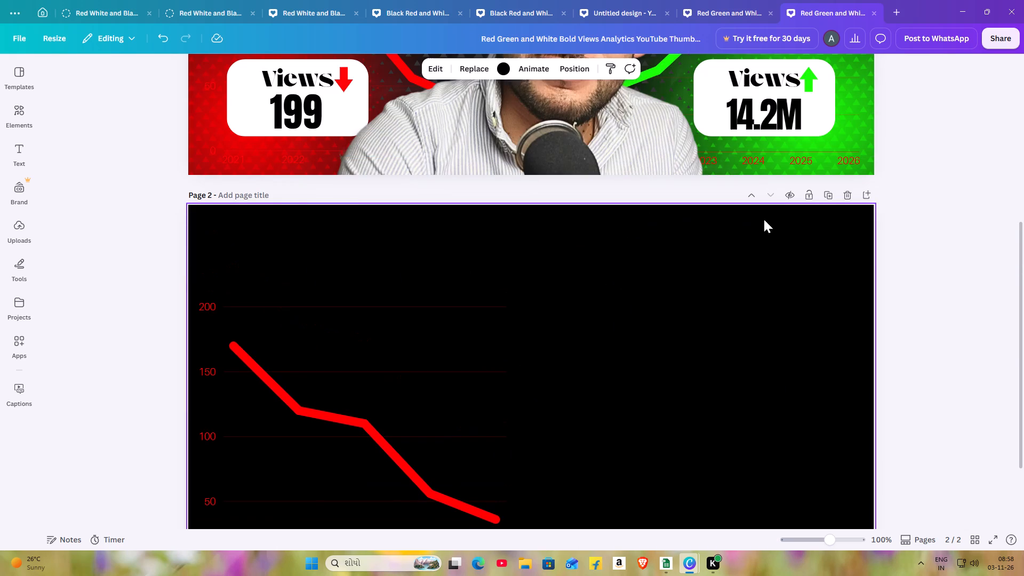
right_click(843, 149)
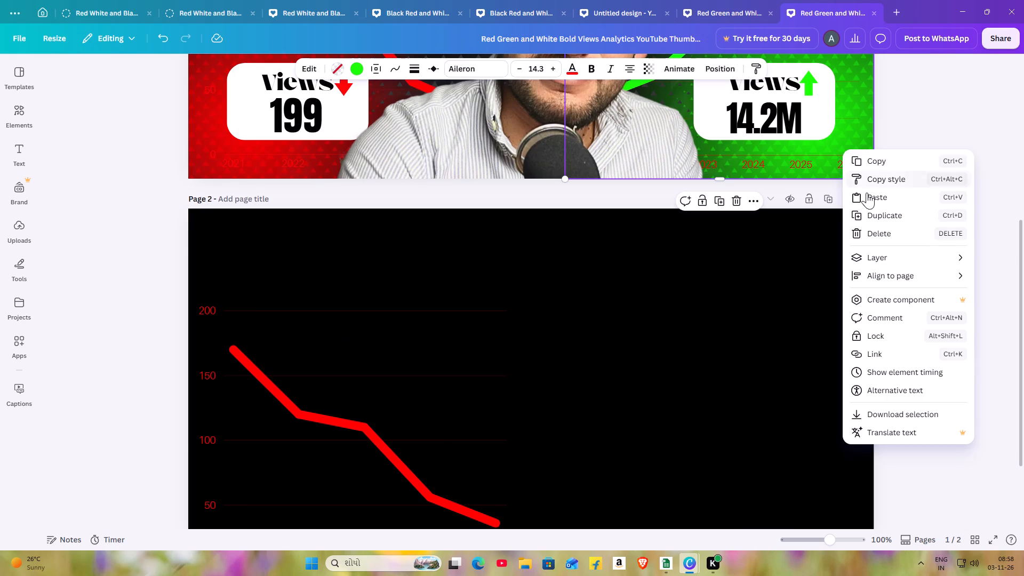
click(865, 162)
right_click(751, 415)
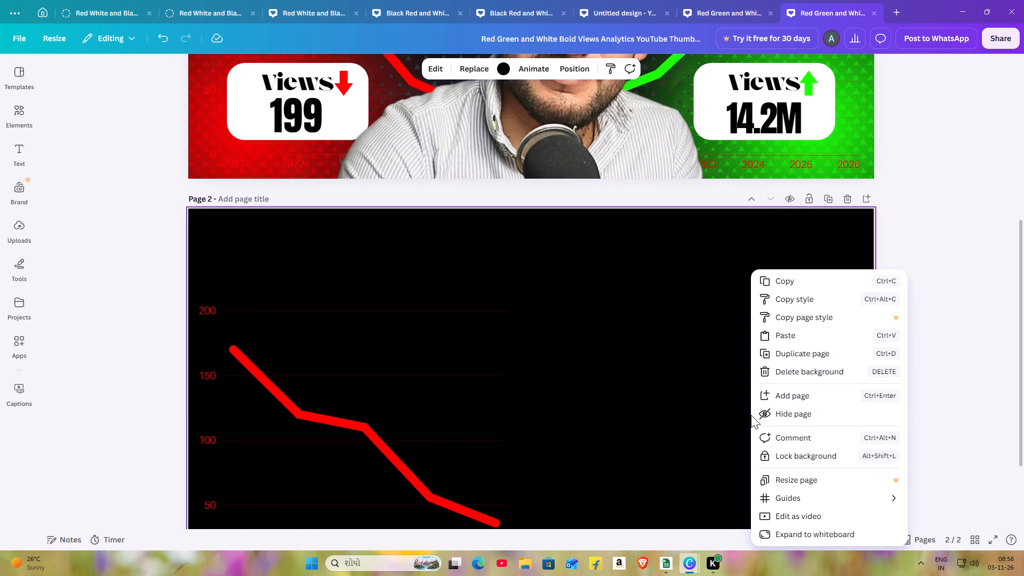
double_click(777, 332)
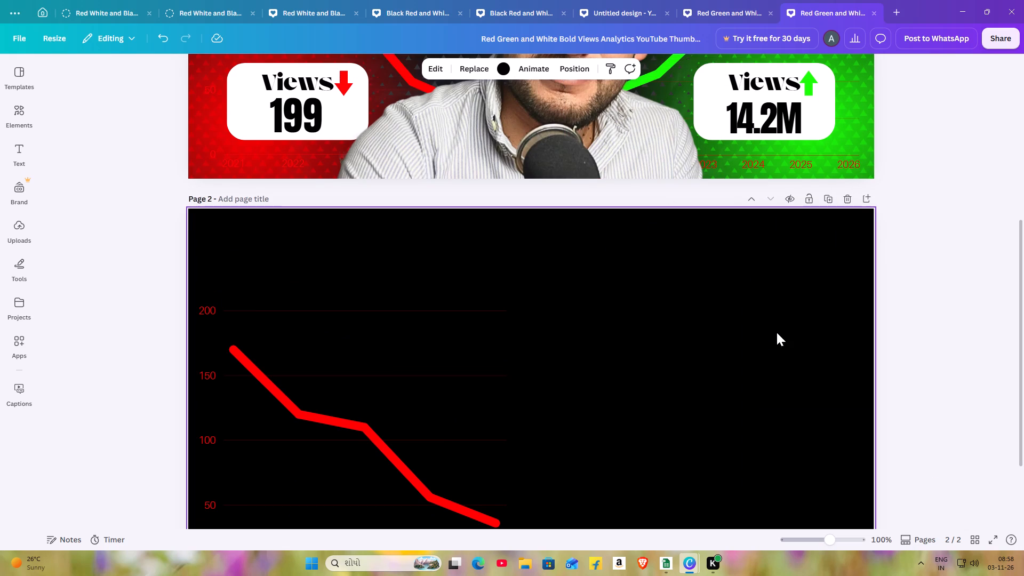
scroll(777, 332, down, 2)
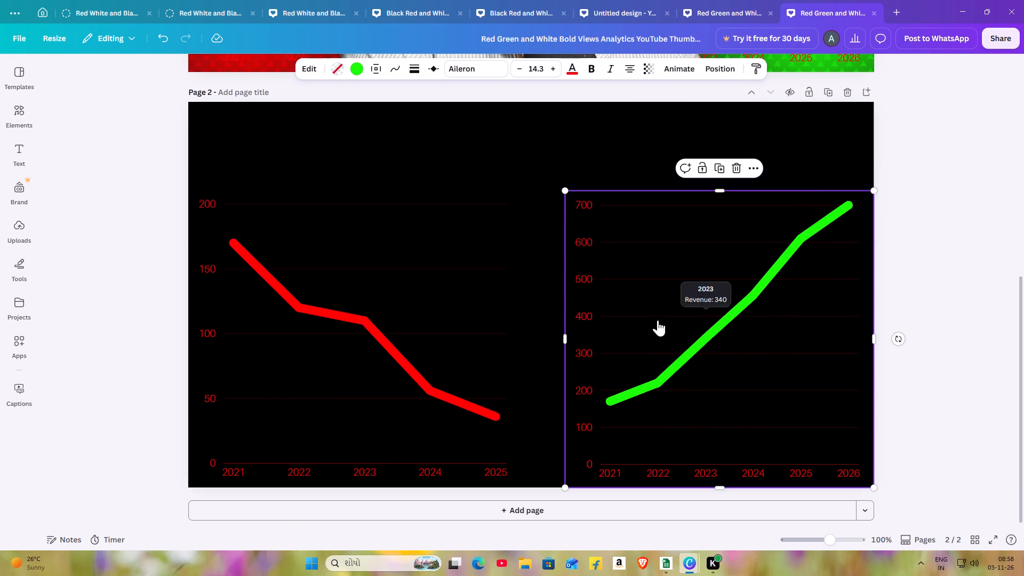
click(494, 177)
Add a 2026 row with a revenue of 20 to the data of page 2's red line chart.
double_click(429, 304)
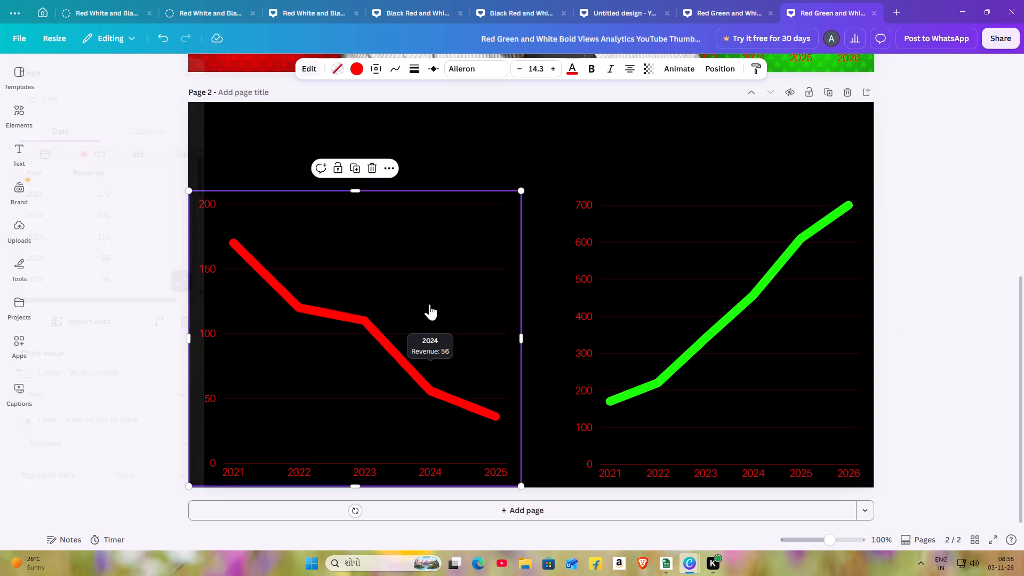
scroll(99, 282, down, 1)
scroll(99, 282, up, 1)
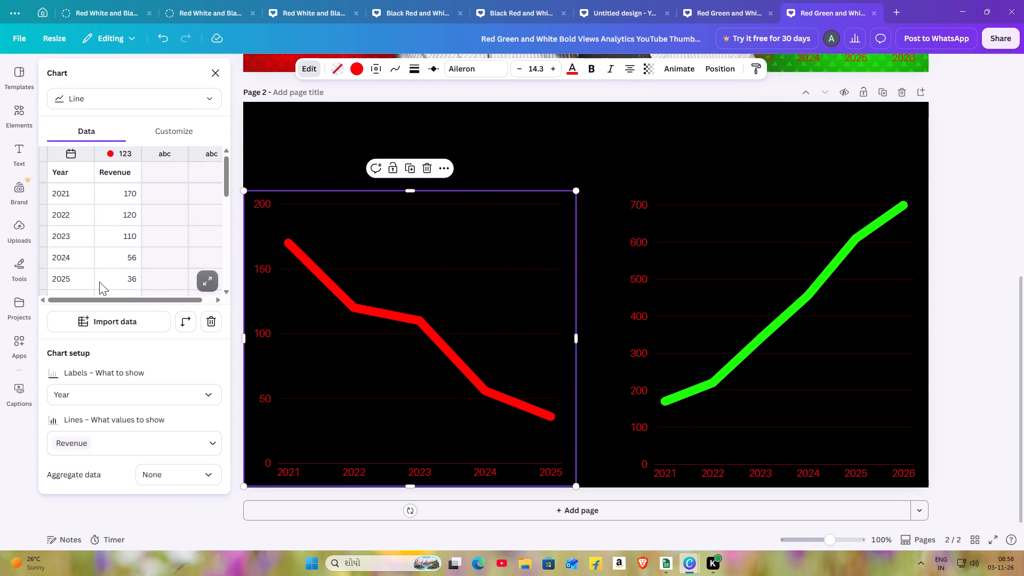
scroll(79, 278, down, 2)
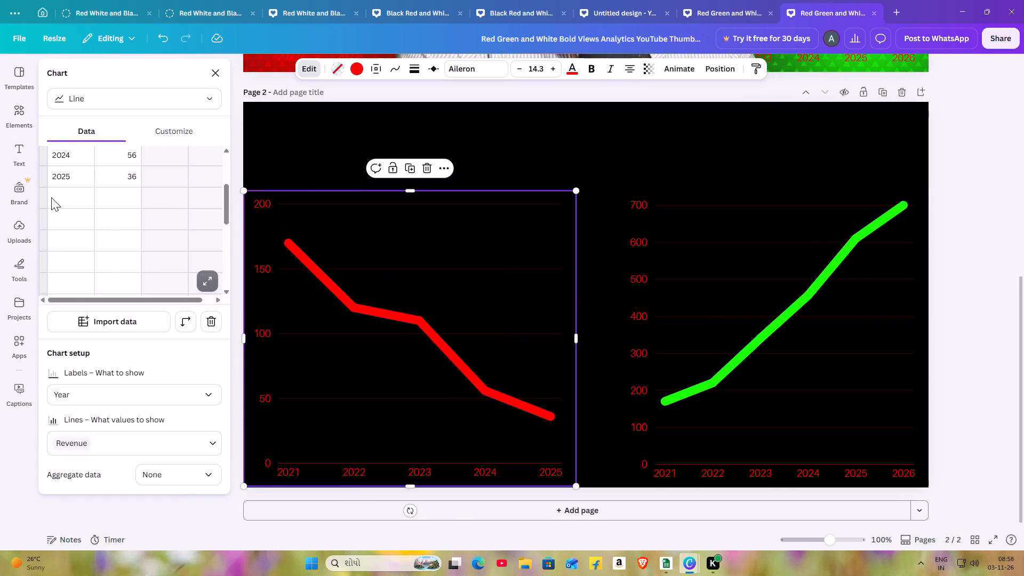
double_click(57, 184)
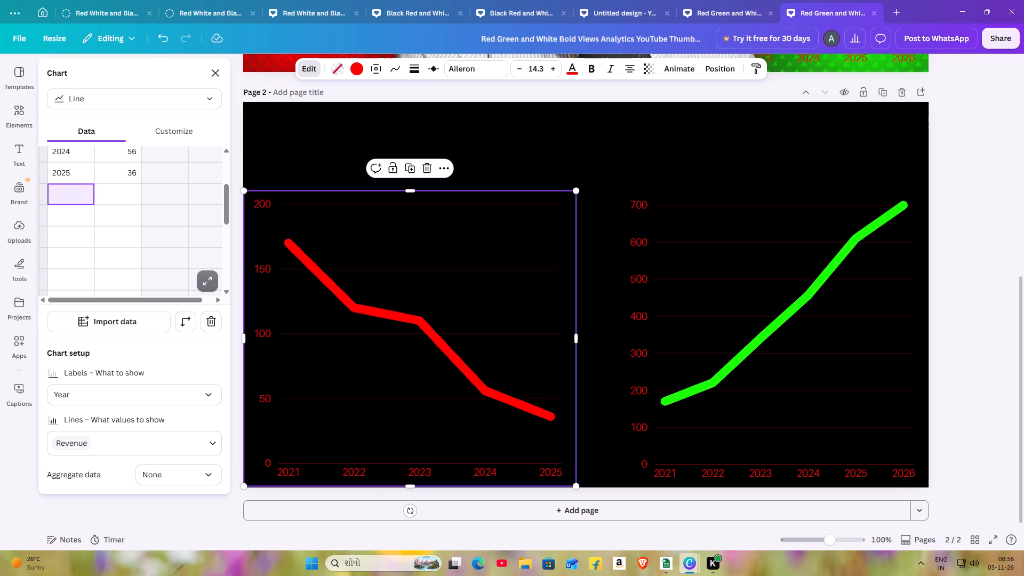
text(20)
key(2)
key(6)
click(122, 200)
text(20)
click(129, 325)
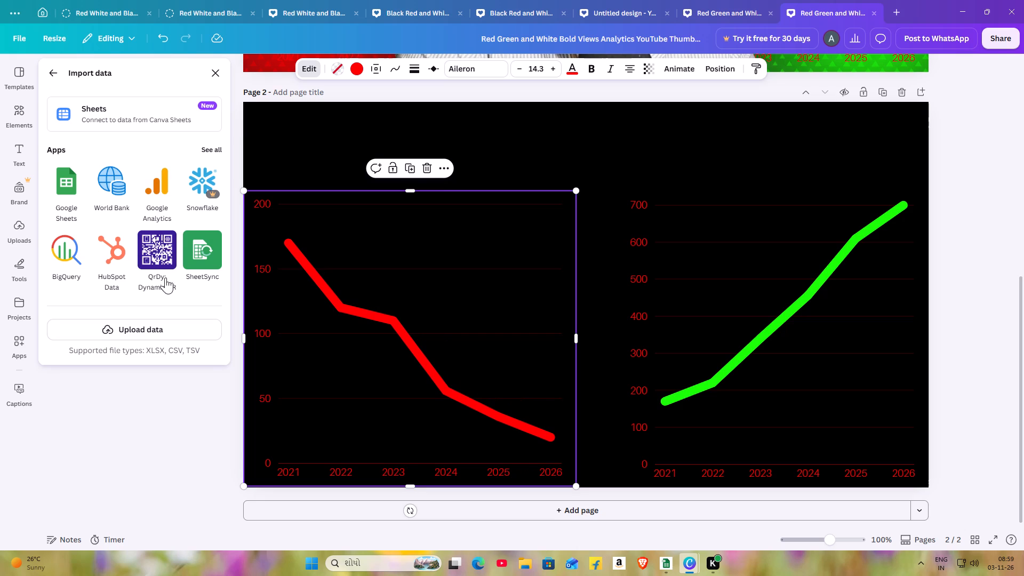
click(150, 386)
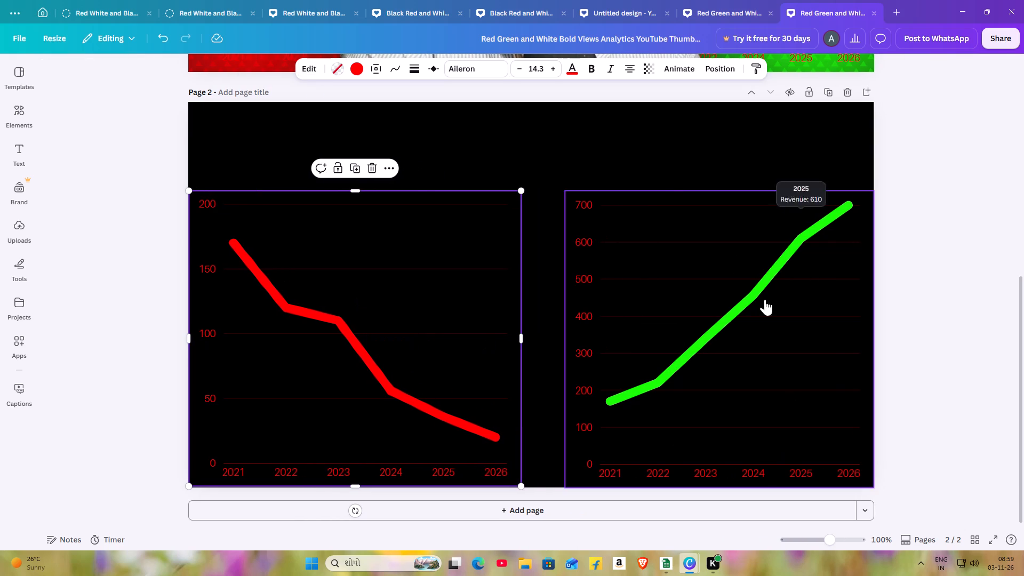
Move the green and red charts on page 2 up slightly, with their zero lines level with each other.
double_click(664, 177)
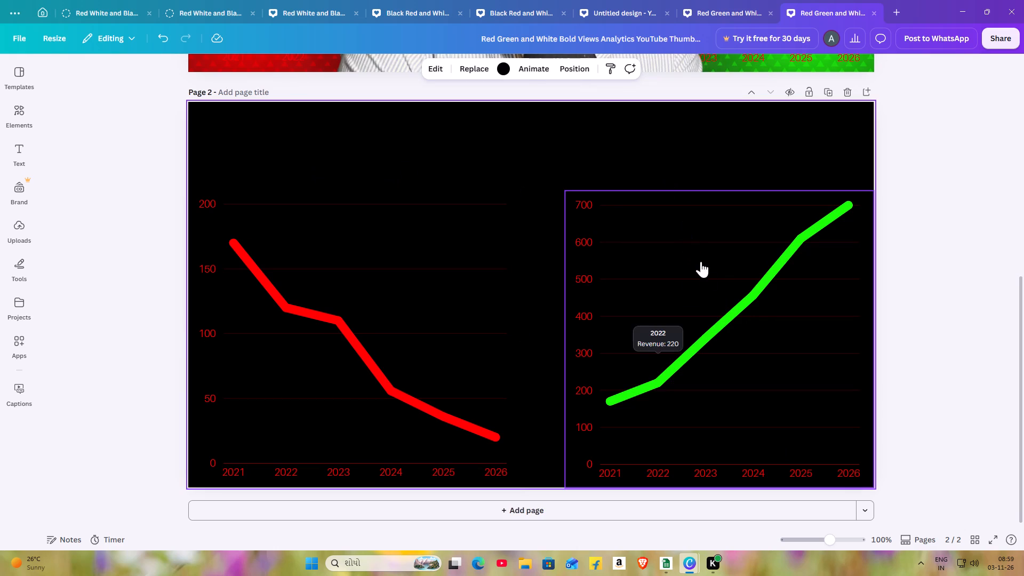
drag(772, 353, 772, 361)
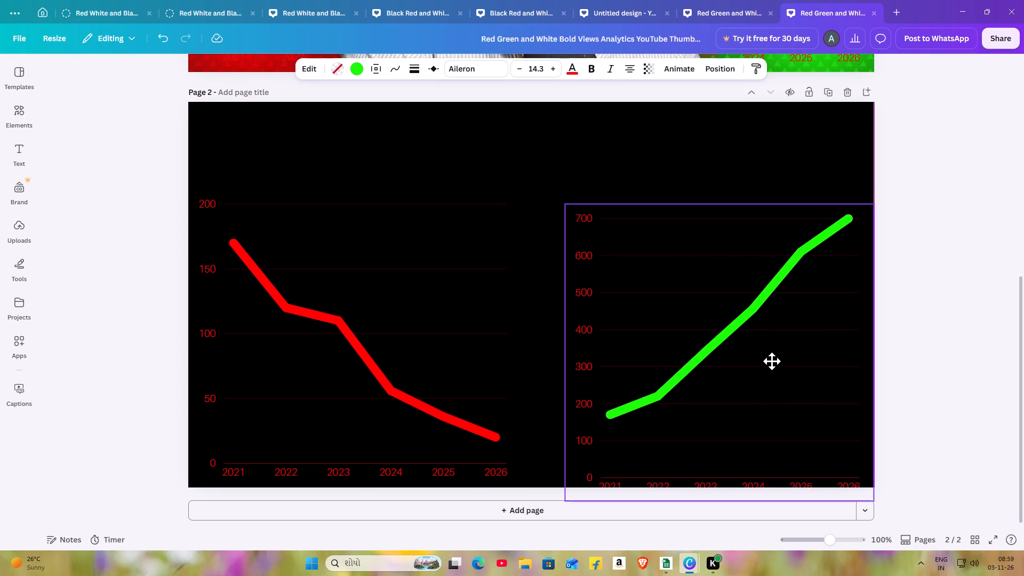
drag(772, 361, 769, 345)
click(769, 345)
drag(473, 396, 474, 390)
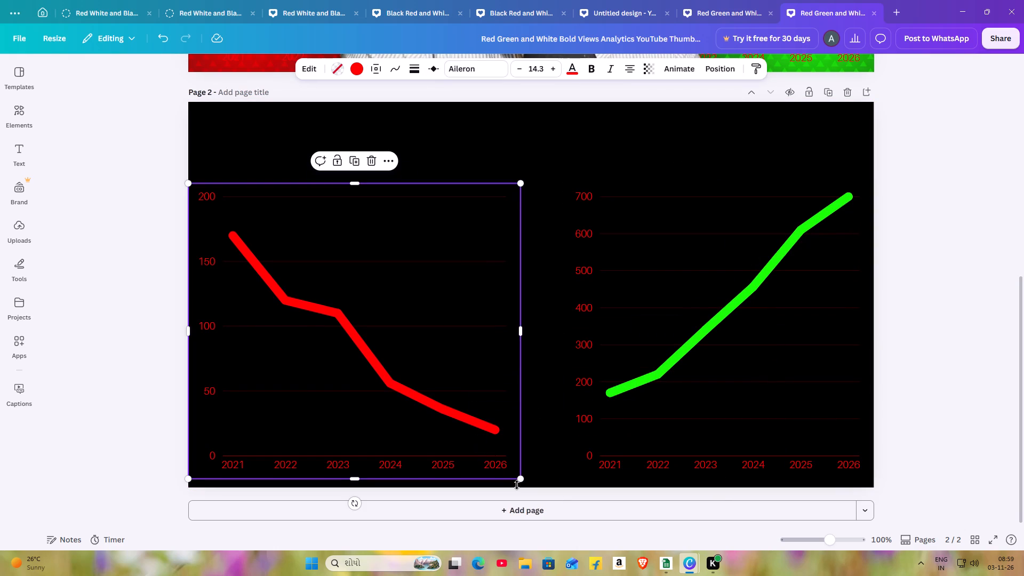
double_click(557, 483)
Compare the charts on page 2 with the finished thumbnail on page 1.
scroll(557, 482, up, 2)
scroll(557, 482, down, 1)
scroll(557, 482, up, 1)
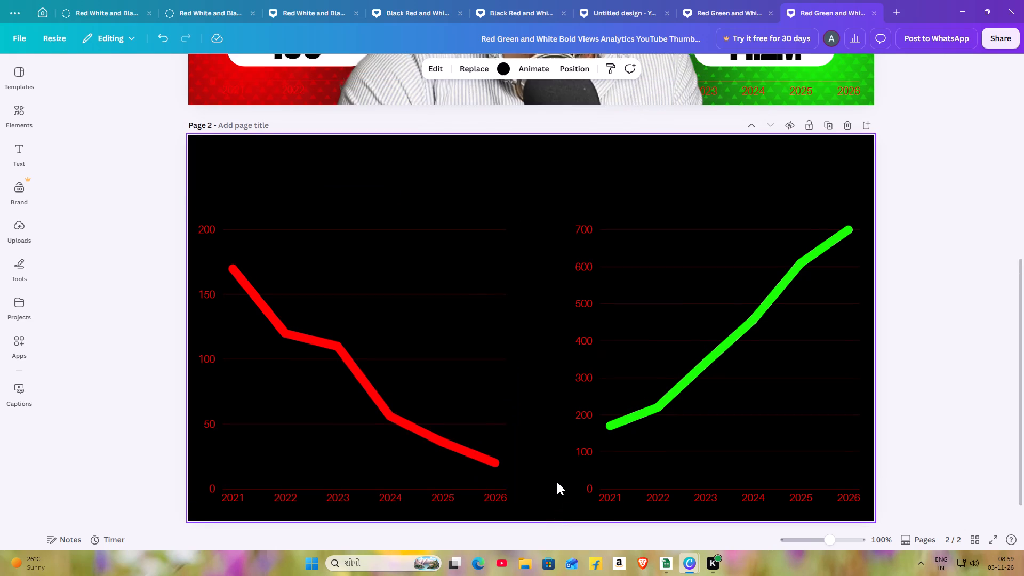
scroll(556, 481, up, 4)
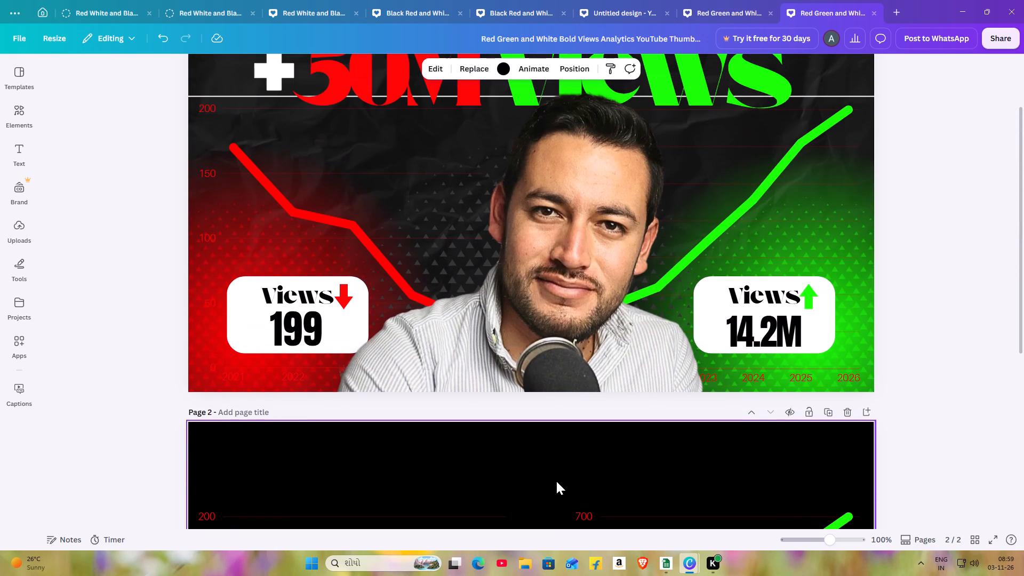
scroll(556, 481, up, 4)
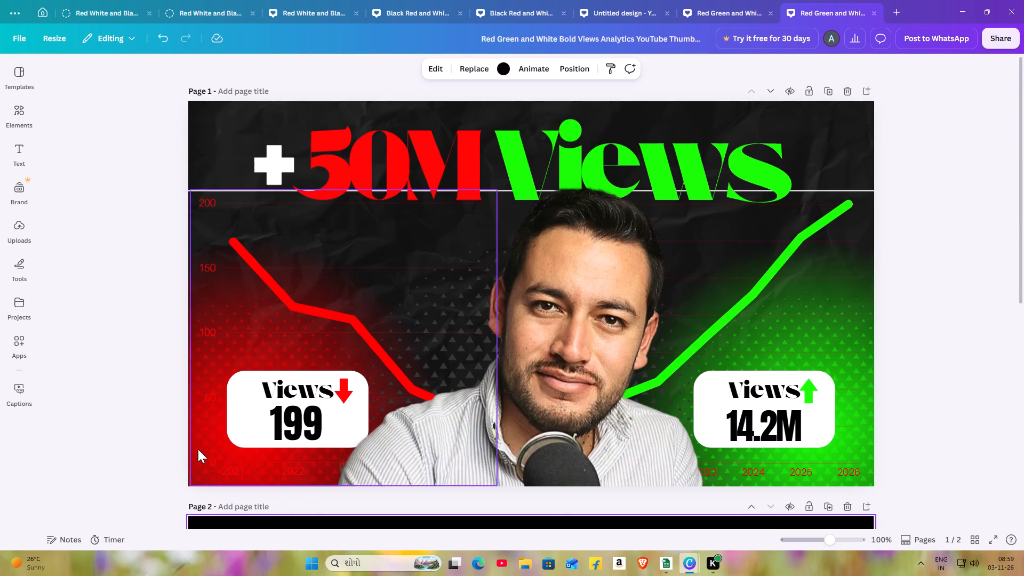
scroll(417, 402, down, 2)
scroll(417, 402, up, 1)
scroll(417, 401, down, 5)
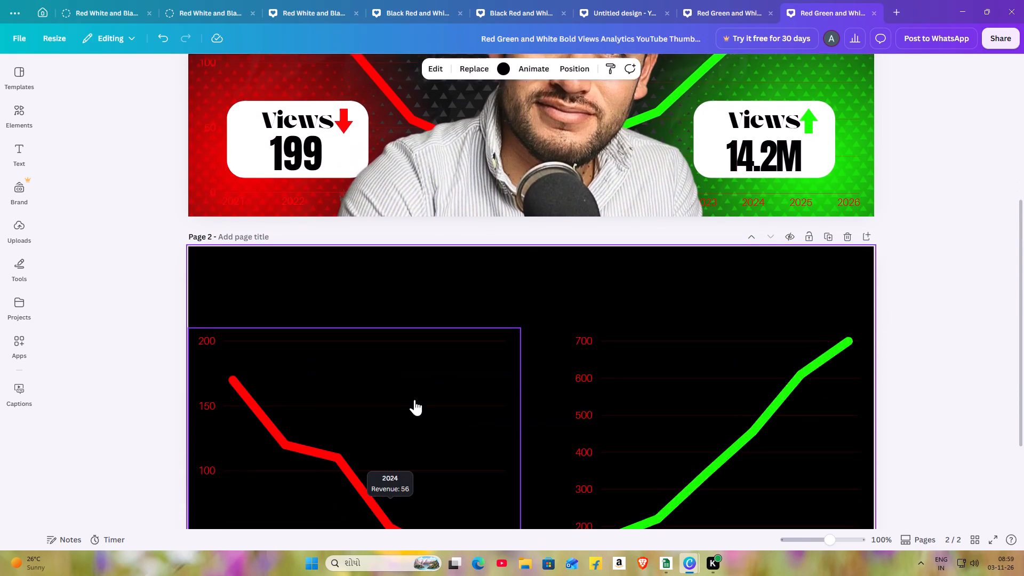
Copy the "+50M Views" headline from page 1 and paste it onto page 2 above the charts.
scroll(414, 399, down, 4)
scroll(649, 342, up, 1)
scroll(649, 342, down, 1)
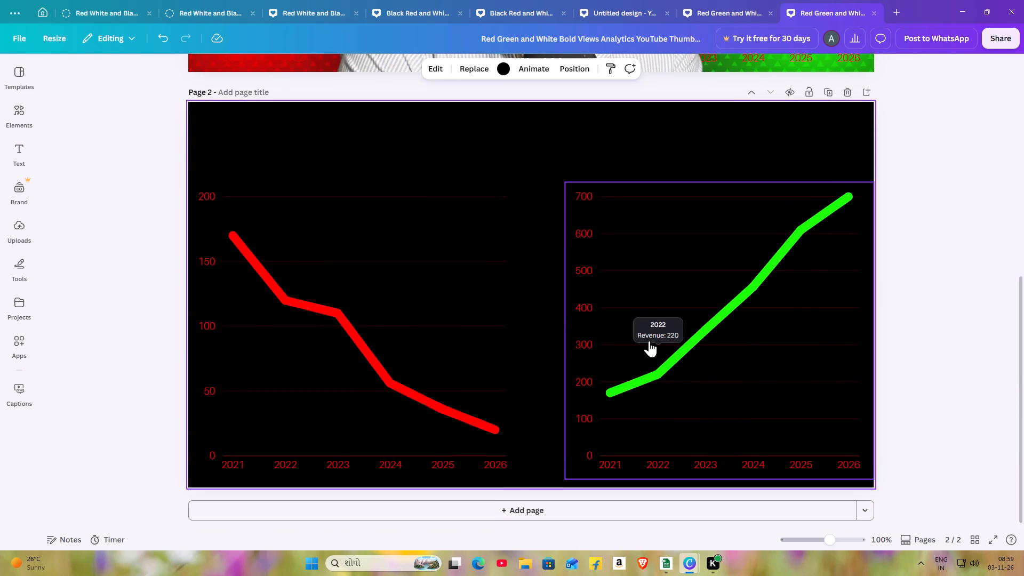
scroll(649, 341, up, 4)
click(308, 124)
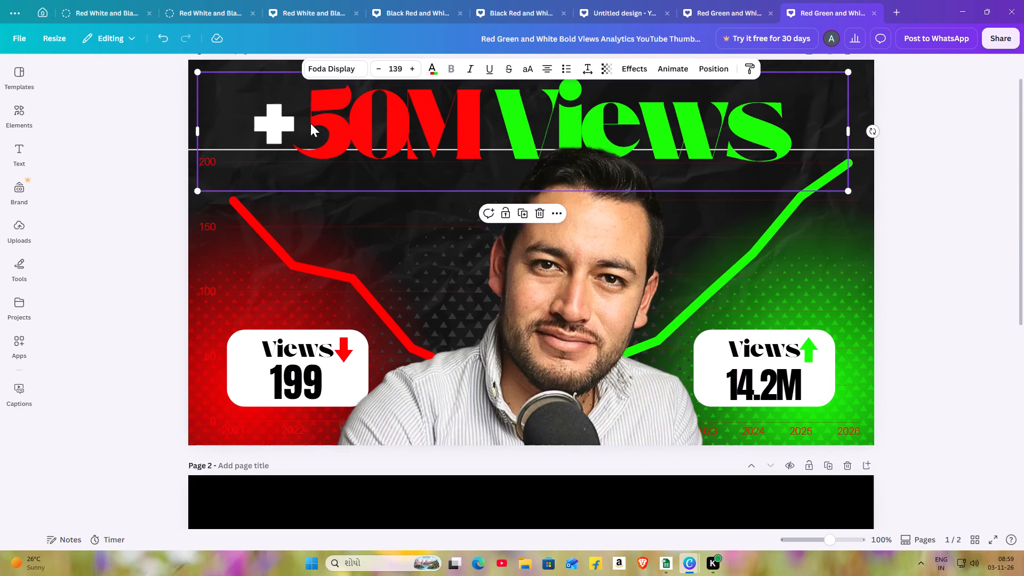
right_click(310, 123)
click(338, 135)
scroll(339, 136, down, 3)
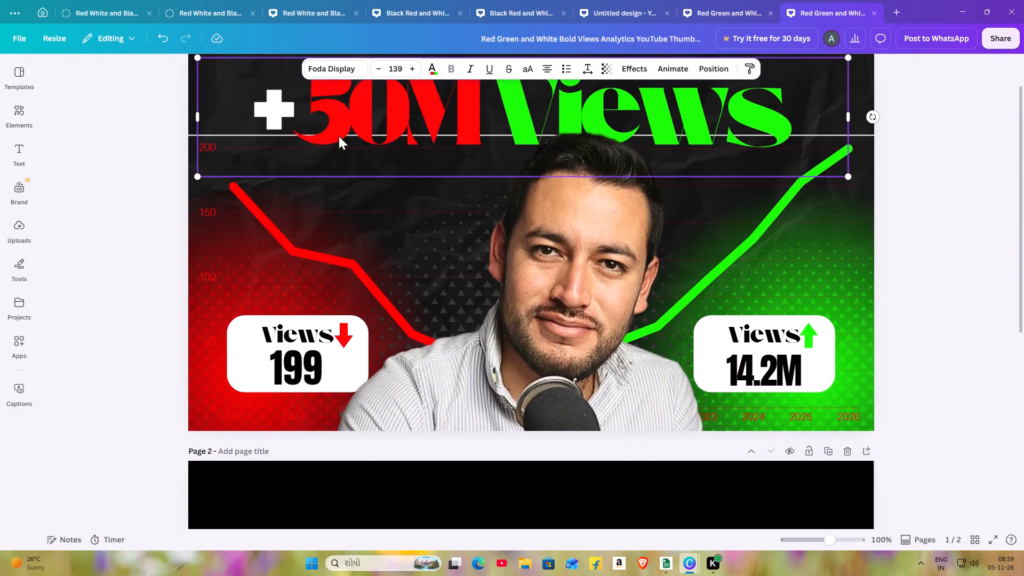
right_click(457, 367)
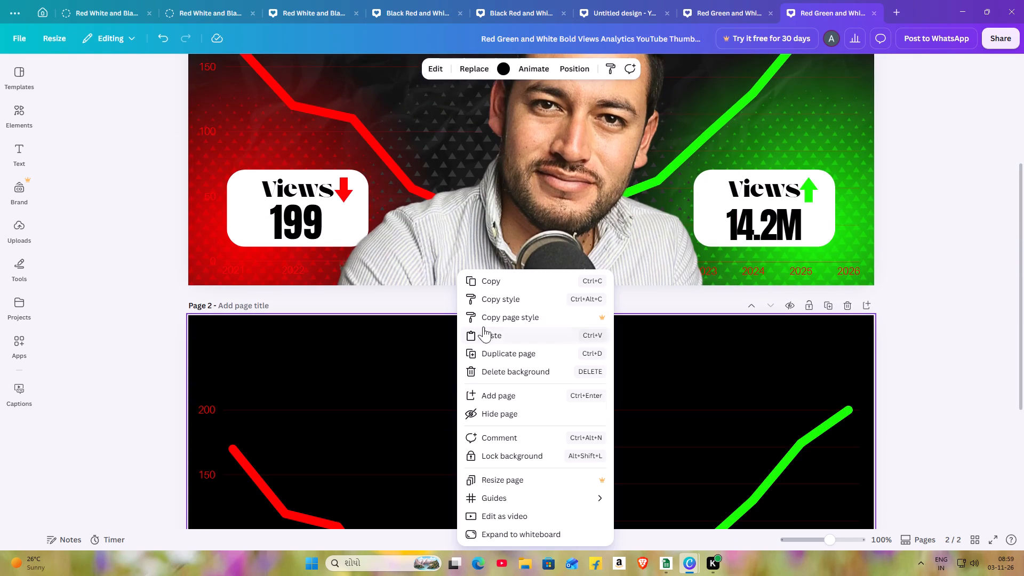
click(516, 335)
scroll(512, 335, down, 2)
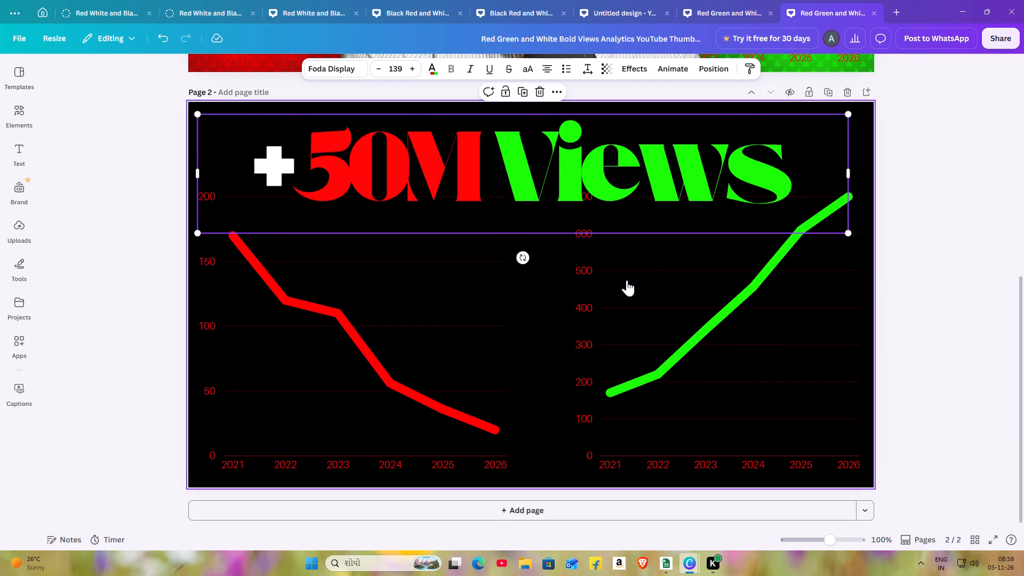
Move the green line chart on page 2 down slightly.
drag(732, 279, 731, 286)
Nudge page 2's "+50M Views" headline slightly up and left, and shrink it to font size 137.
click(715, 179)
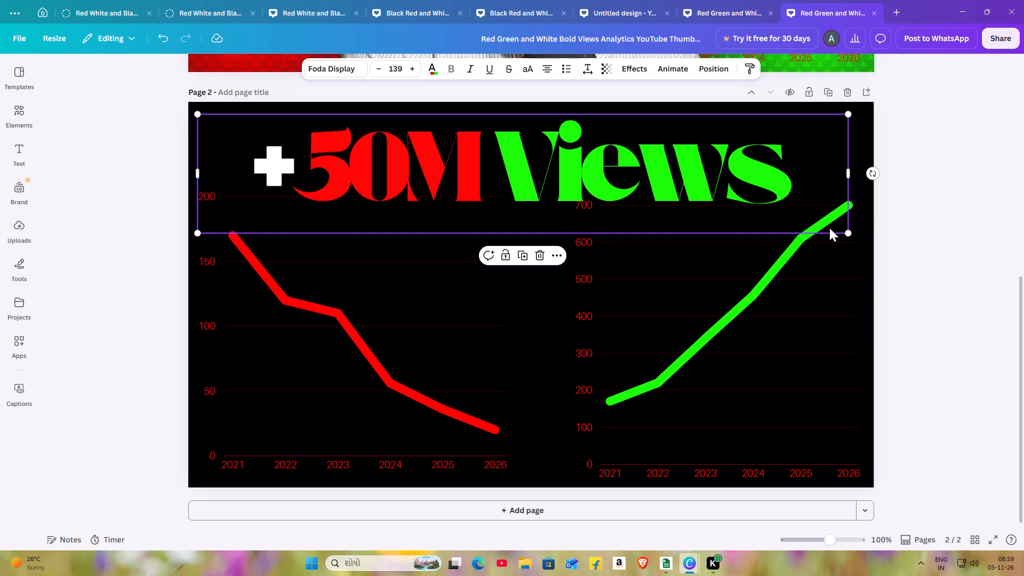
click(838, 230)
click(835, 228)
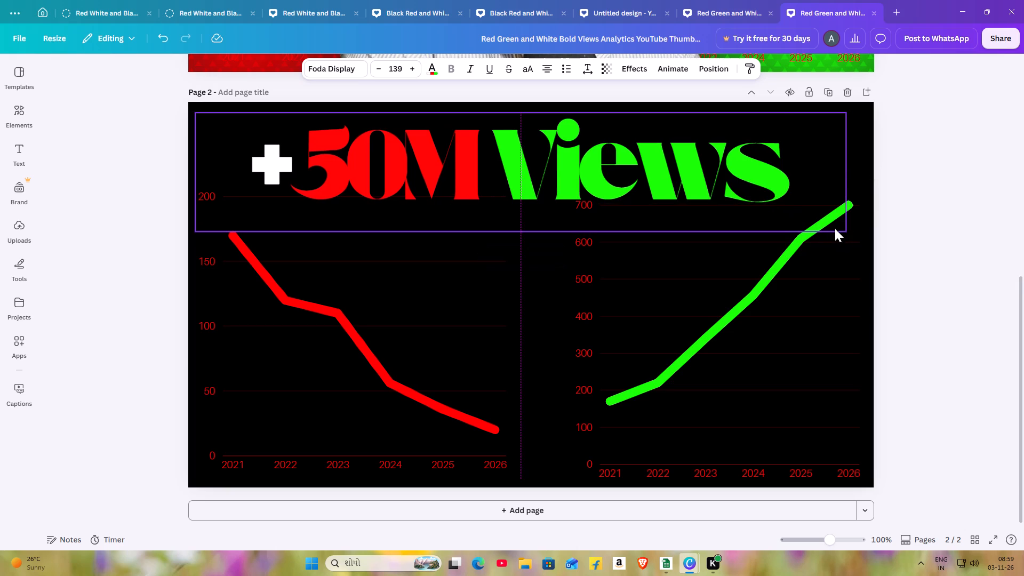
drag(847, 229, 836, 229)
click(836, 229)
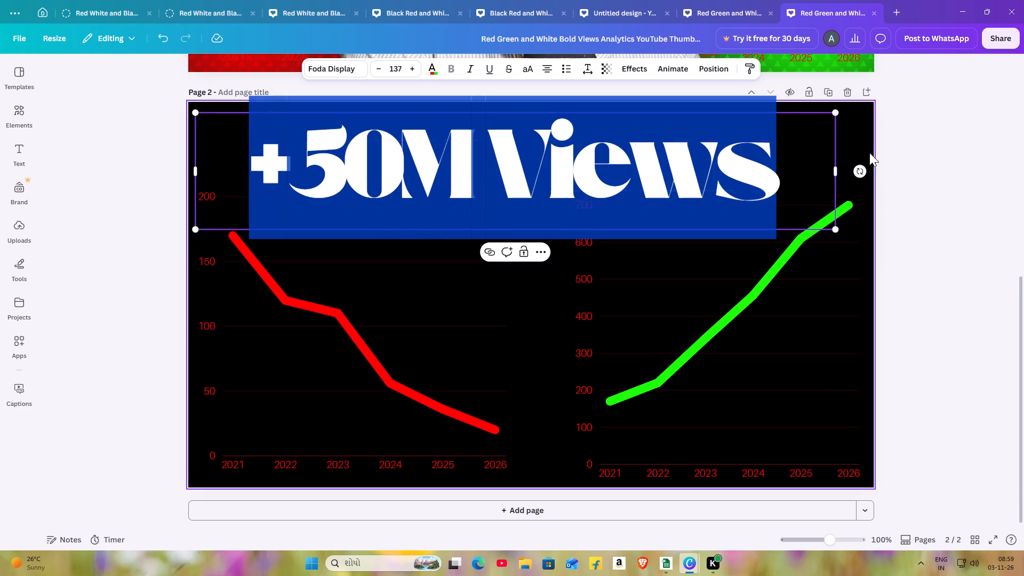
click(854, 140)
Shift the "Views" label on page 1's 199 card slightly right, closer to the red arrow.
scroll(684, 191, up, 1)
scroll(684, 191, down, 1)
scroll(684, 191, up, 1)
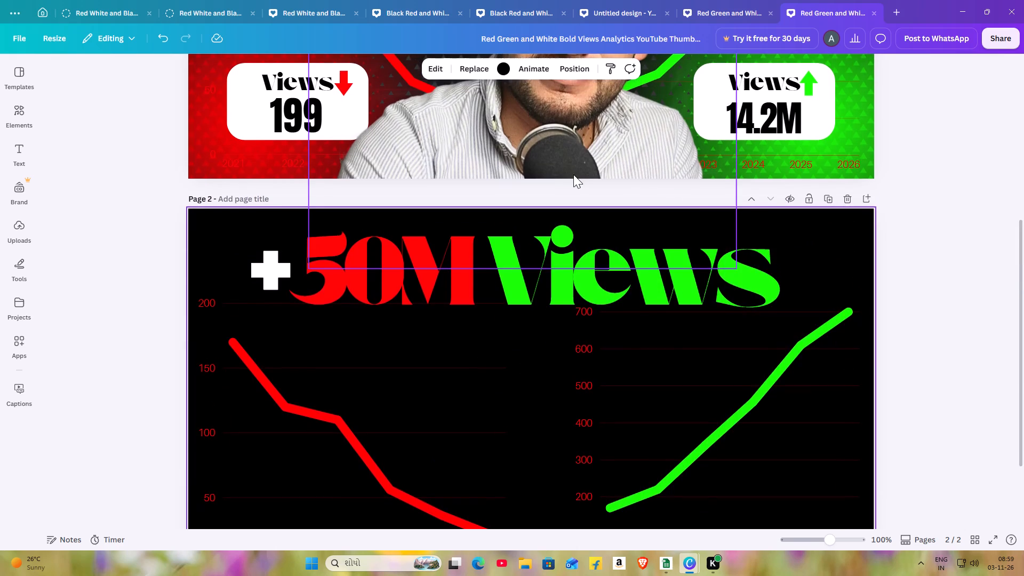
scroll(572, 174, up, 3)
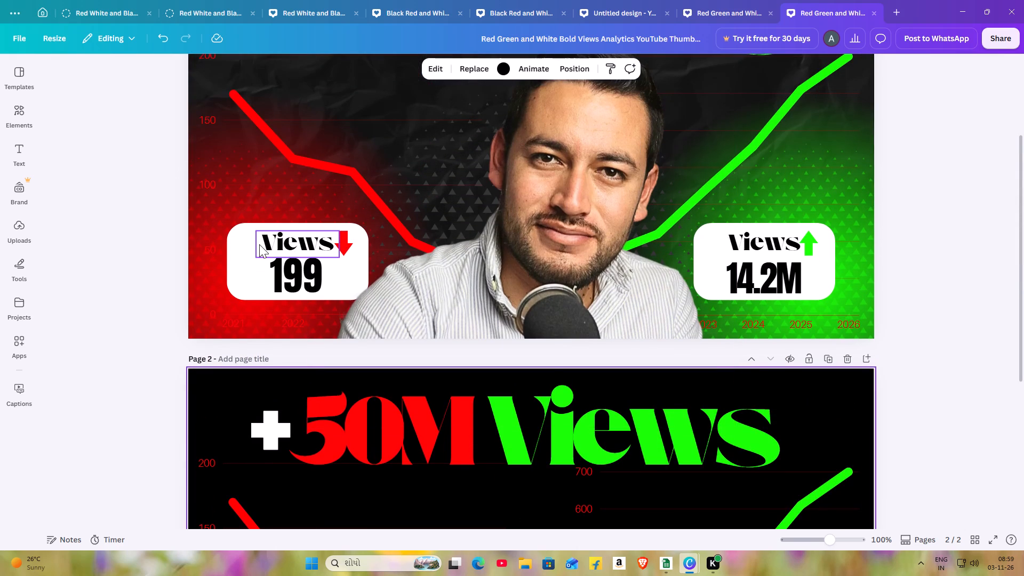
drag(259, 244, 266, 242)
click(266, 242)
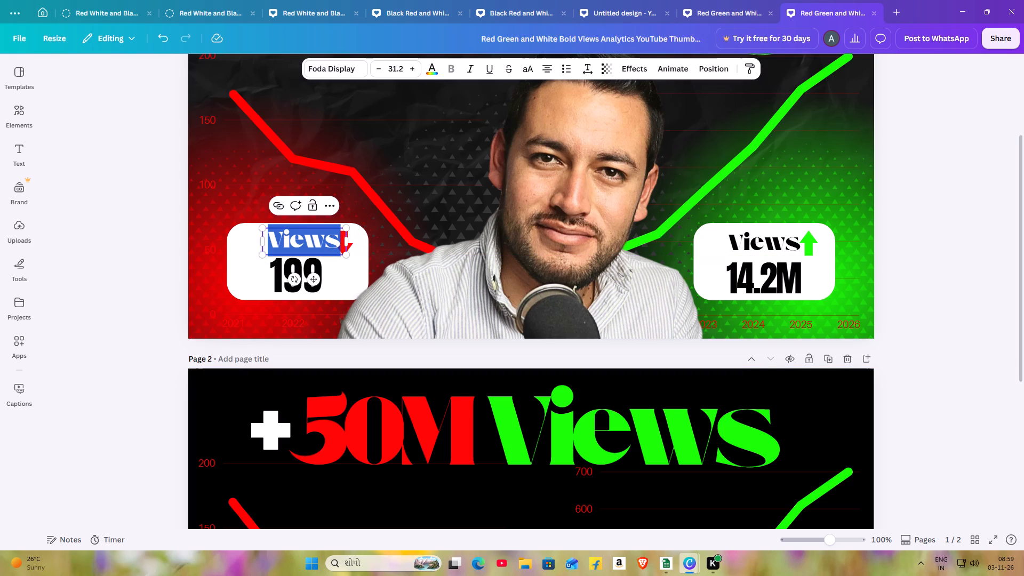
Copy the white rounded card behind the 199 count on page 1 and paste it over page 2's red chart.
double_click(244, 264)
click(330, 203)
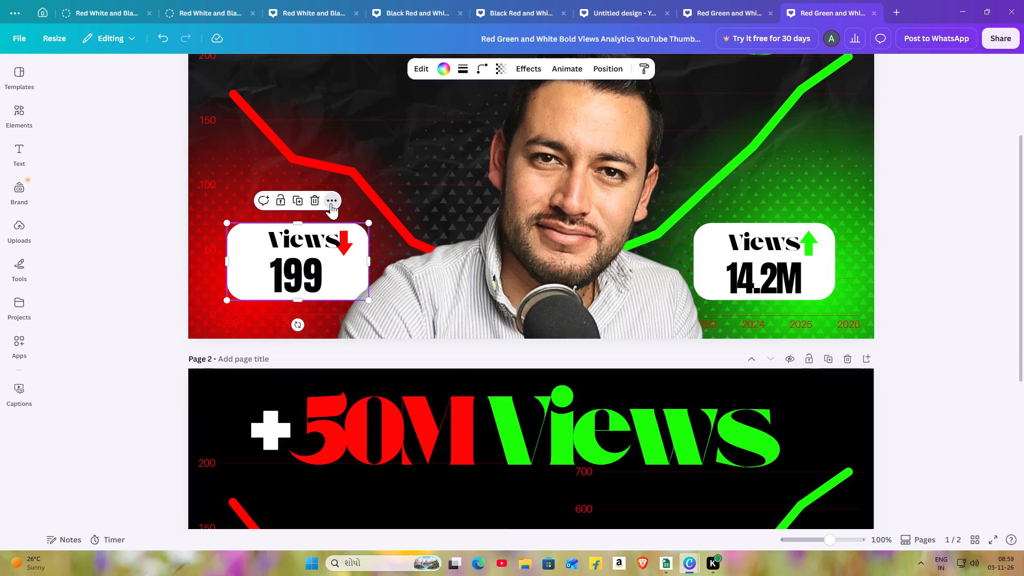
double_click(340, 228)
scroll(339, 239, down, 3)
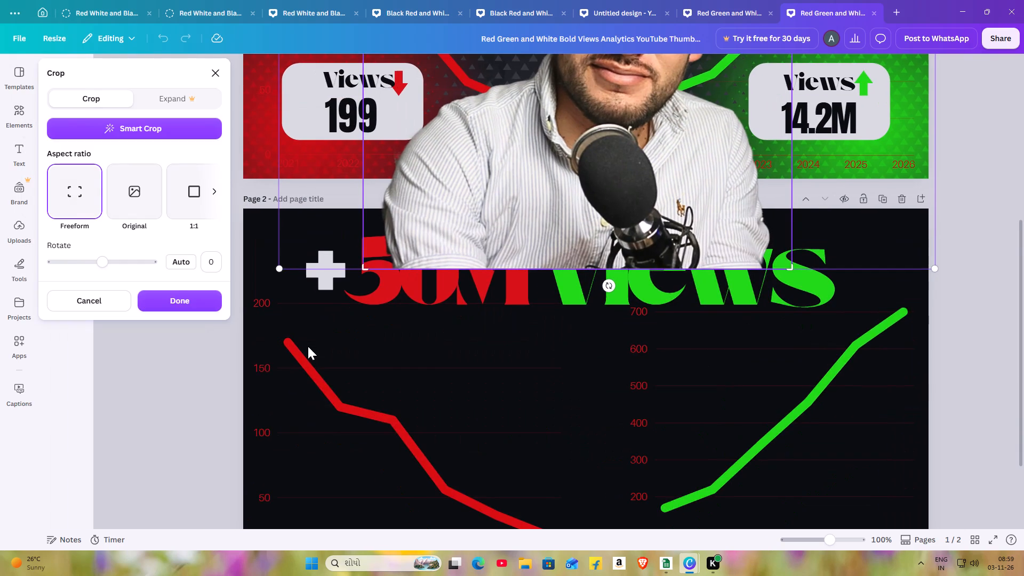
scroll(308, 349, down, 1)
double_click(176, 391)
right_click(290, 435)
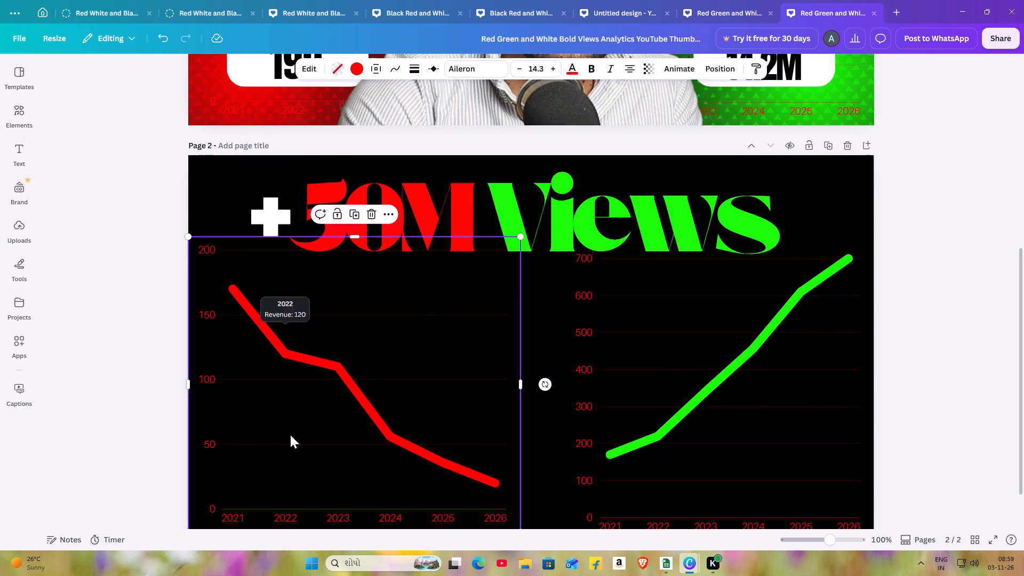
double_click(337, 304)
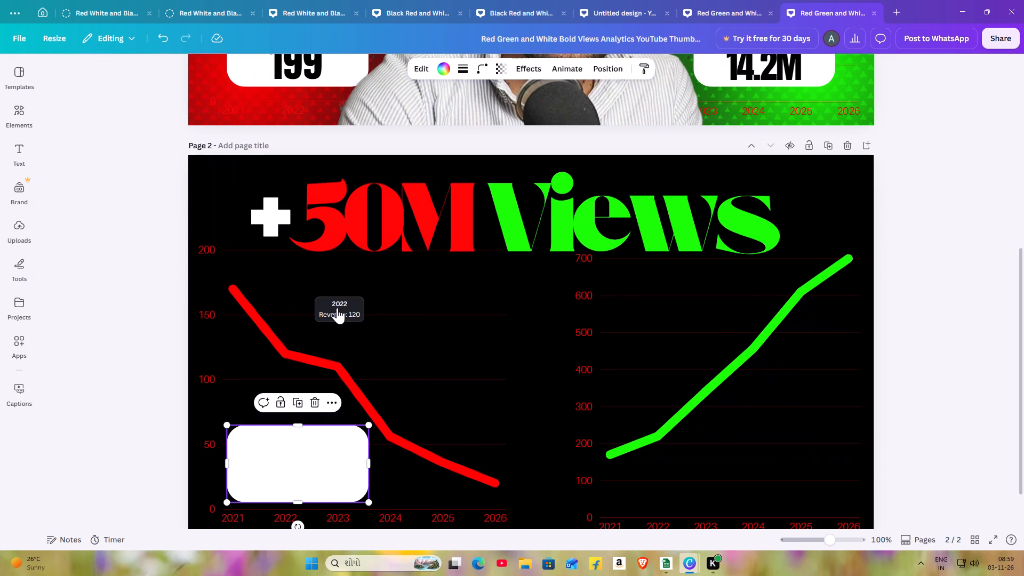
Paste a second white rounded card onto page 2 and place it over the lower right part of the green chart.
scroll(545, 347, up, 1)
scroll(545, 347, down, 1)
scroll(545, 347, up, 4)
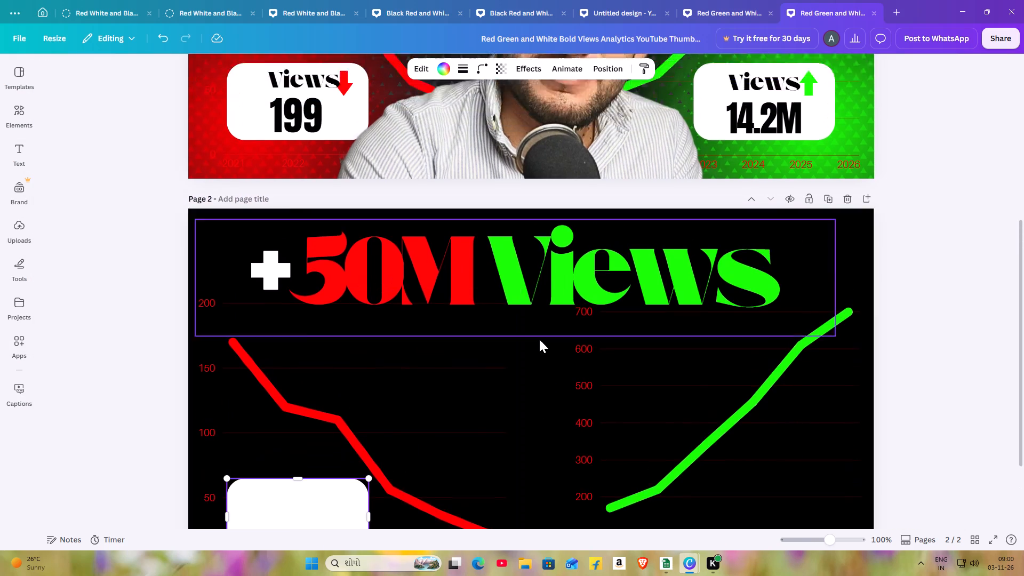
click(817, 368)
right_click(817, 369)
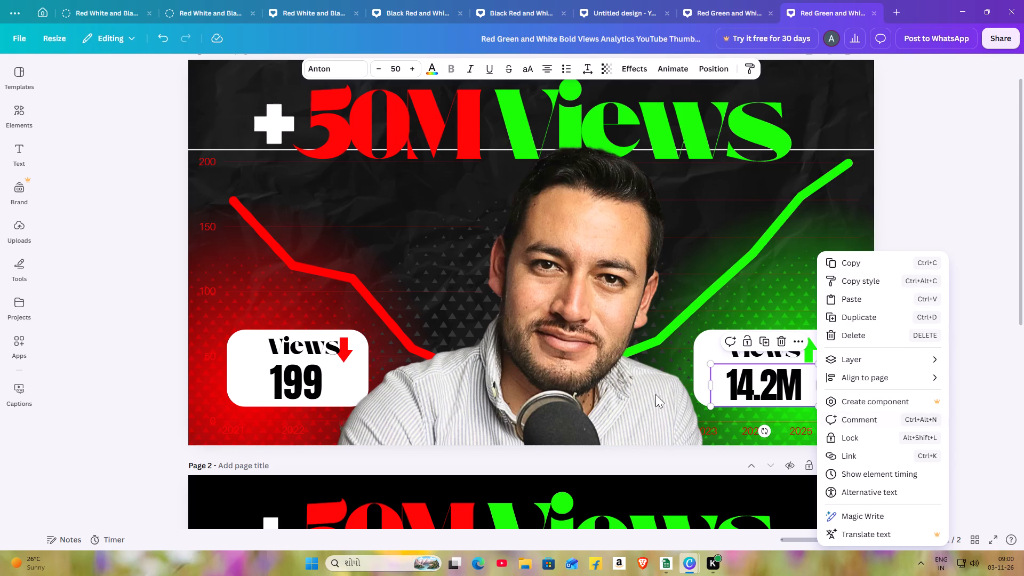
double_click(585, 364)
scroll(585, 364, down, 5)
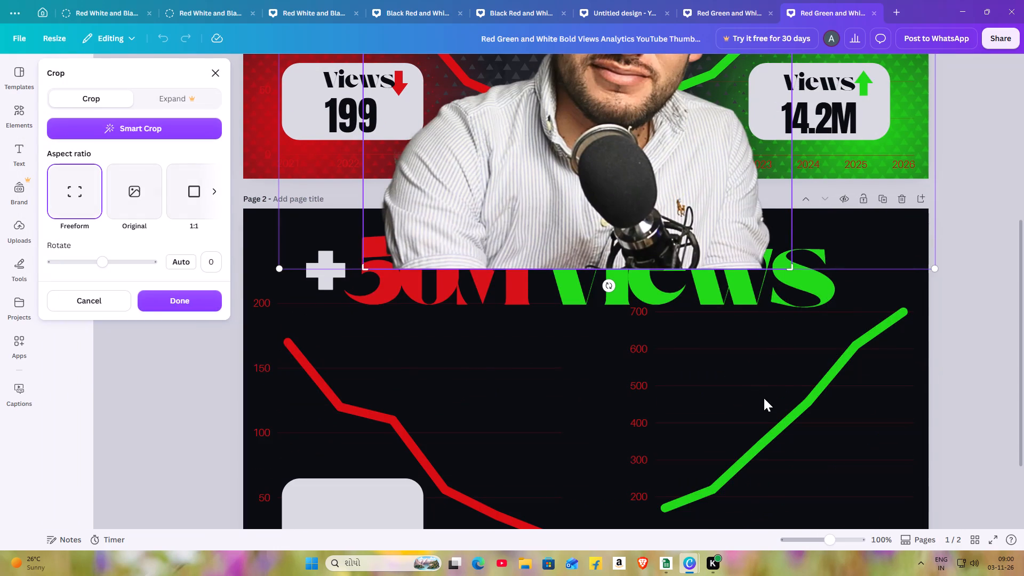
right_click(841, 483)
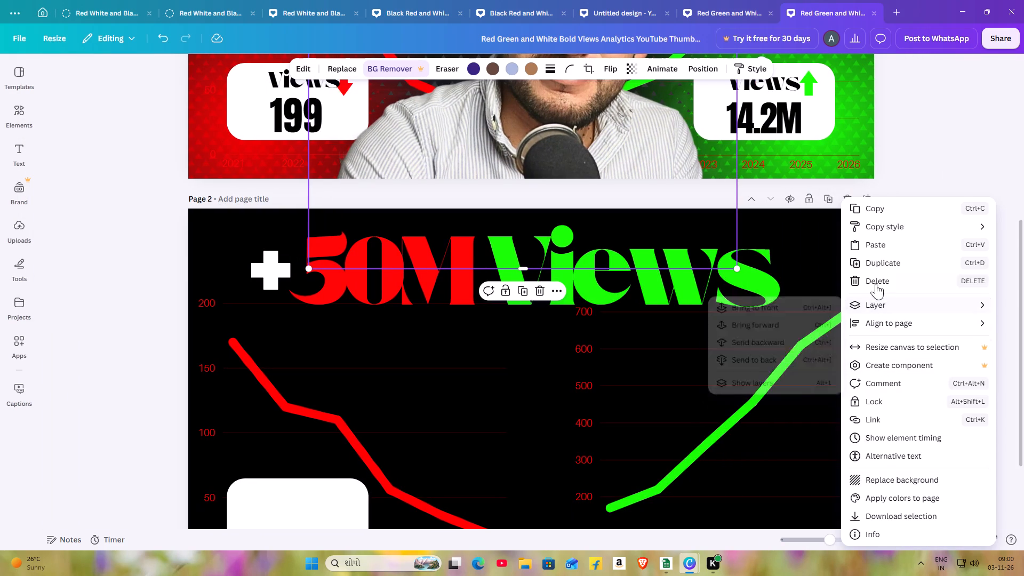
double_click(871, 248)
drag(340, 510, 784, 504)
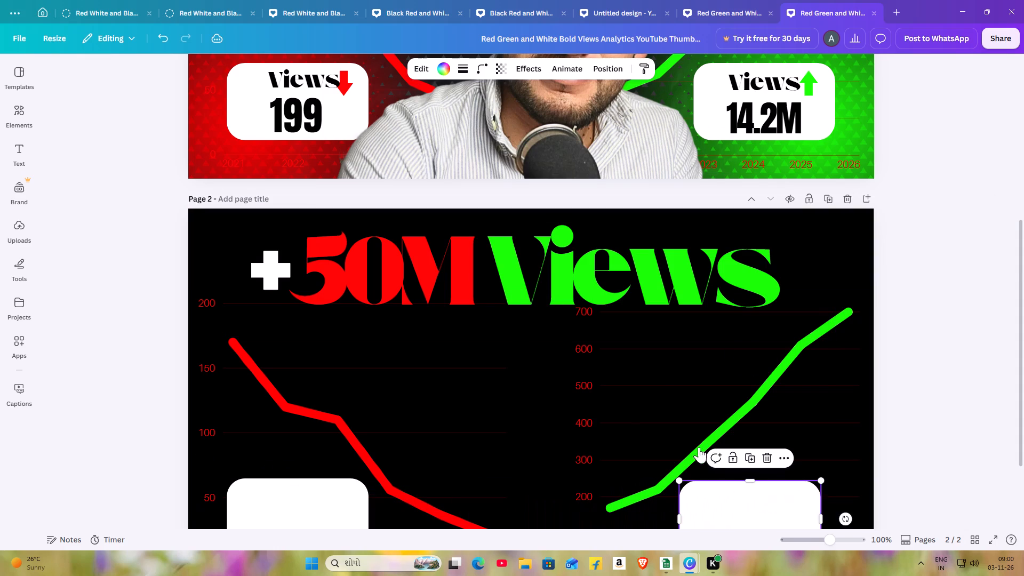
scroll(699, 447, down, 2)
drag(738, 425, 747, 427)
Copy the man's portrait from page 1 and paste it onto page 2 between the two charts.
scroll(466, 365, up, 4)
scroll(465, 363, down, 1)
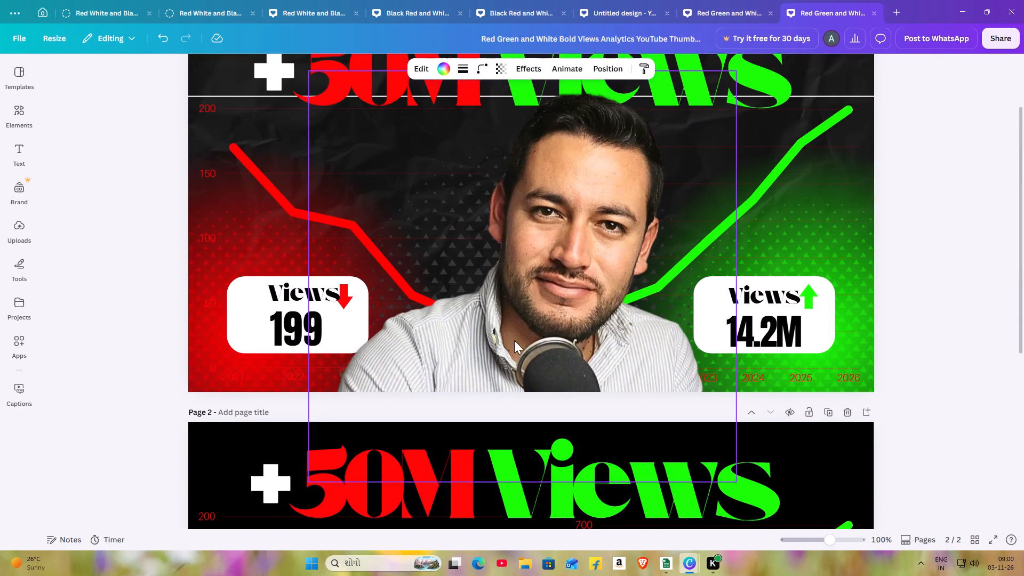
click(571, 265)
right_click(571, 265)
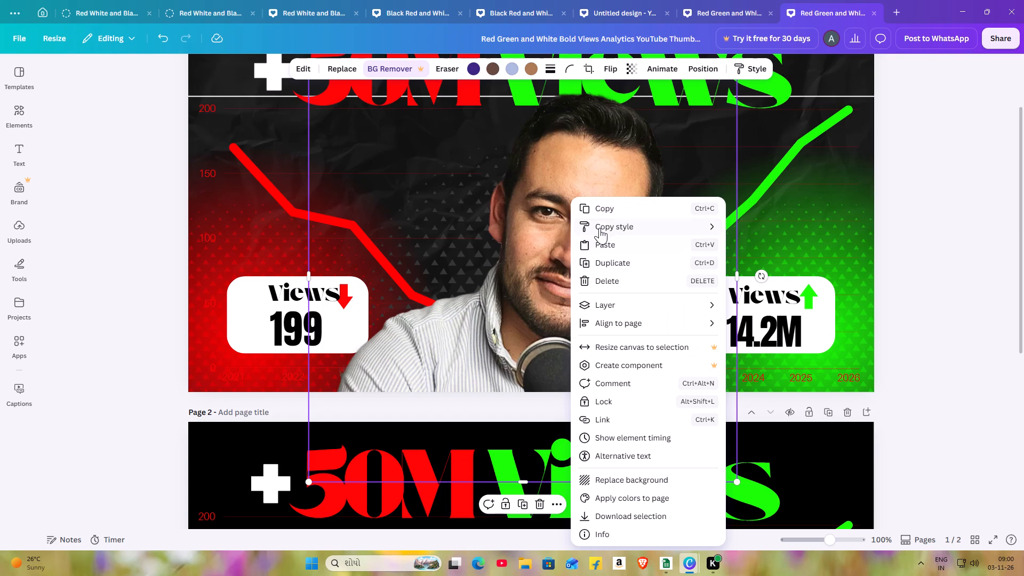
double_click(603, 209)
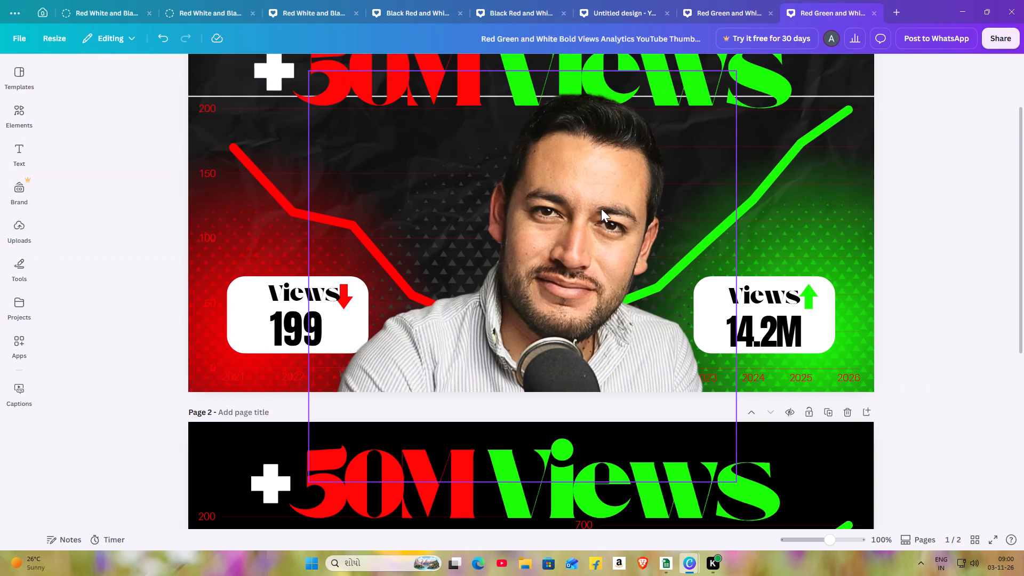
scroll(591, 215, down, 1)
scroll(589, 218, up, 1)
scroll(581, 225, down, 1)
scroll(498, 422, down, 4)
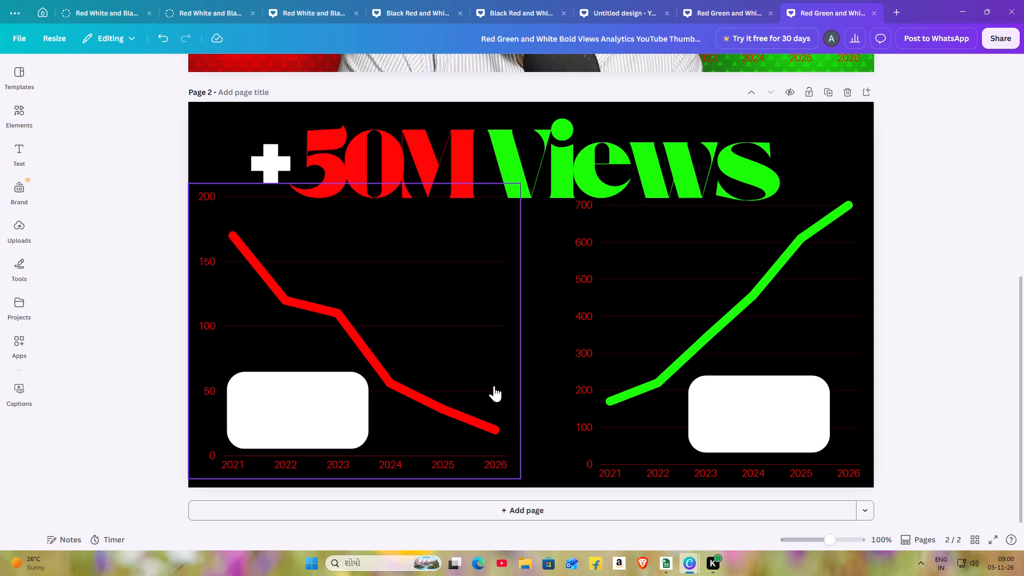
right_click(479, 362)
double_click(499, 296)
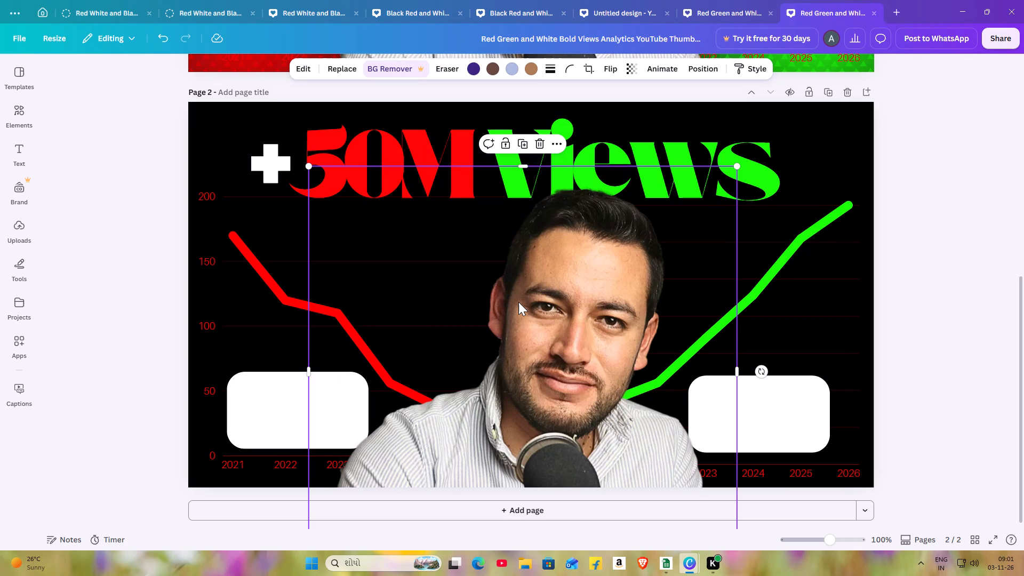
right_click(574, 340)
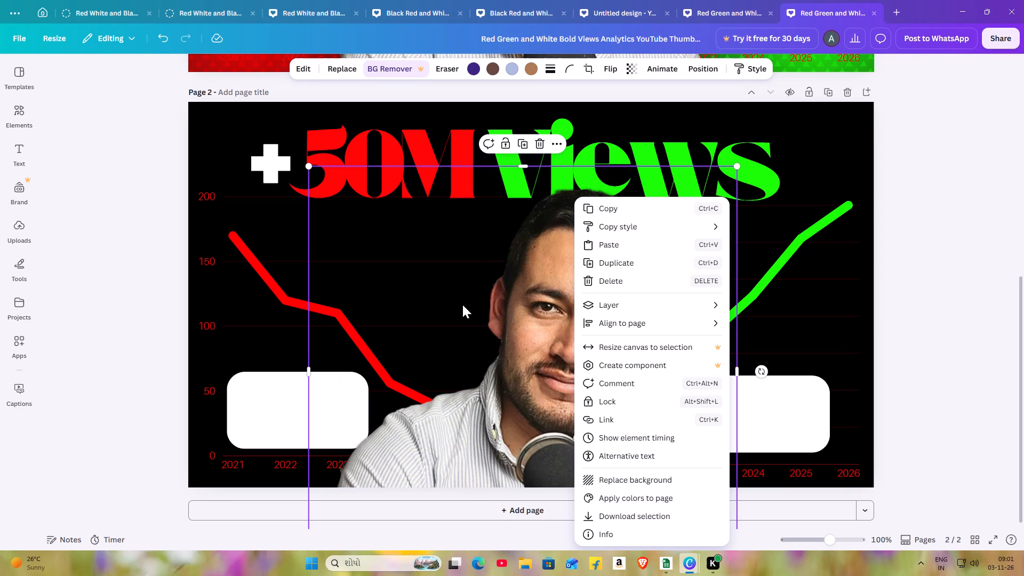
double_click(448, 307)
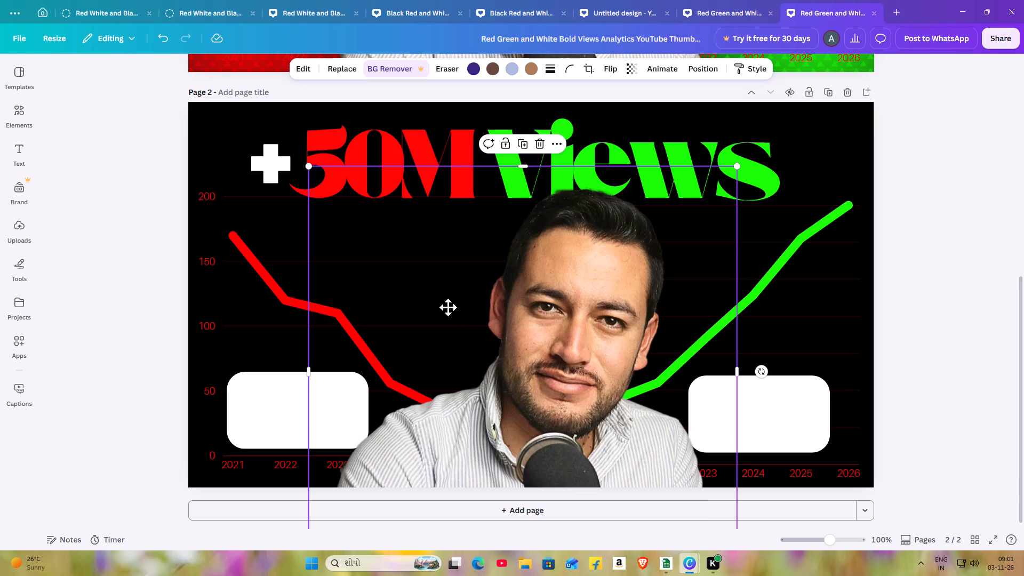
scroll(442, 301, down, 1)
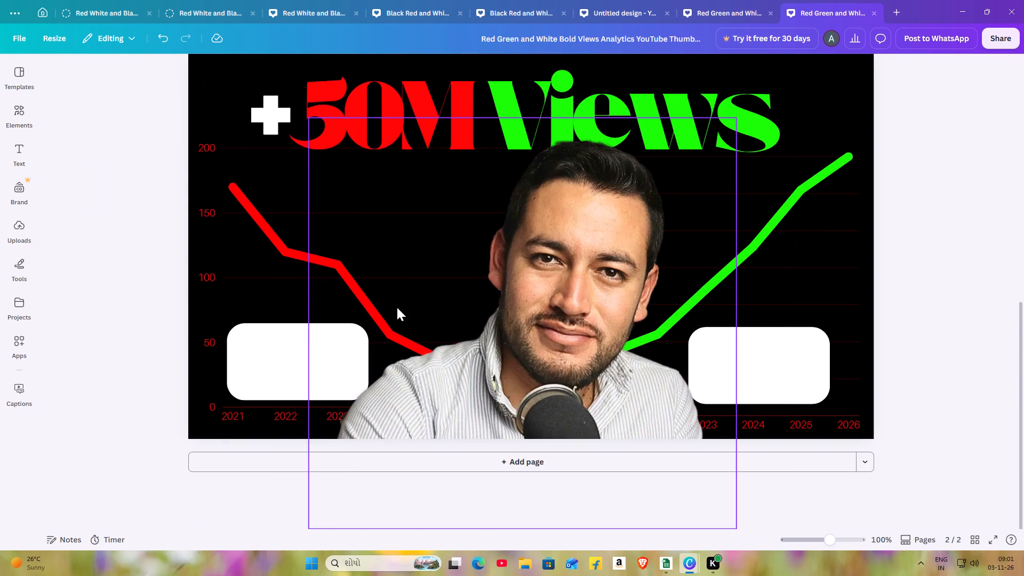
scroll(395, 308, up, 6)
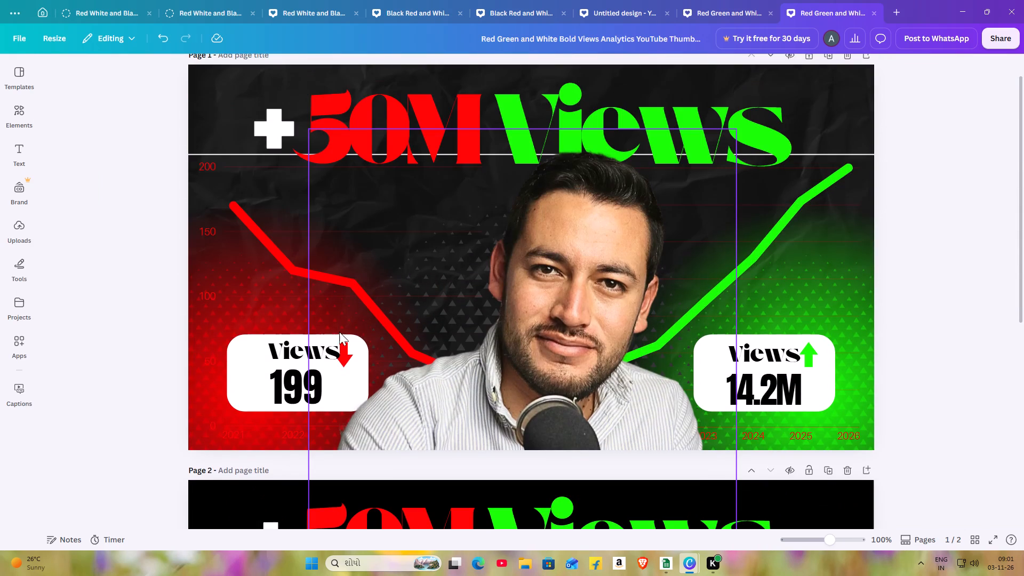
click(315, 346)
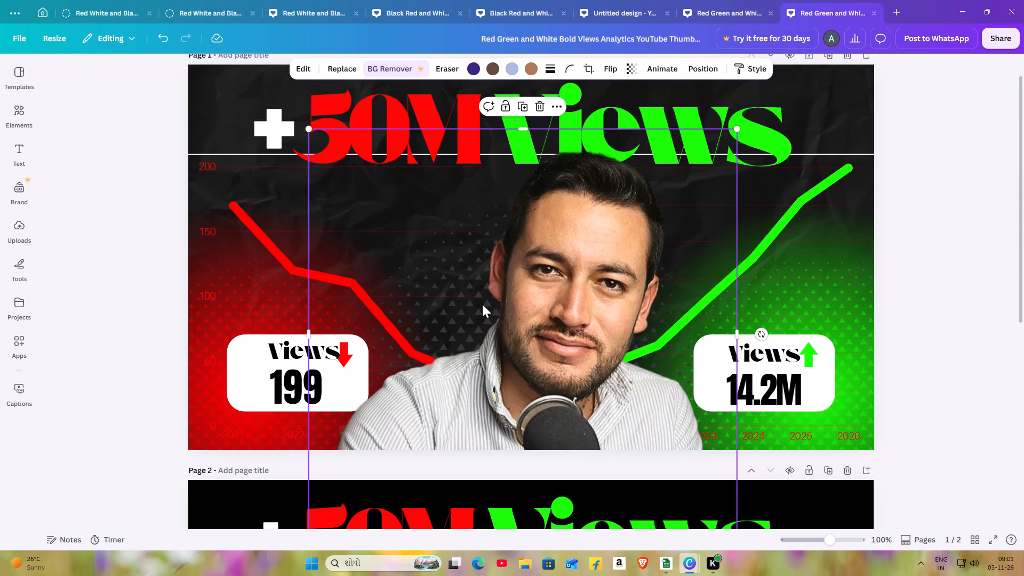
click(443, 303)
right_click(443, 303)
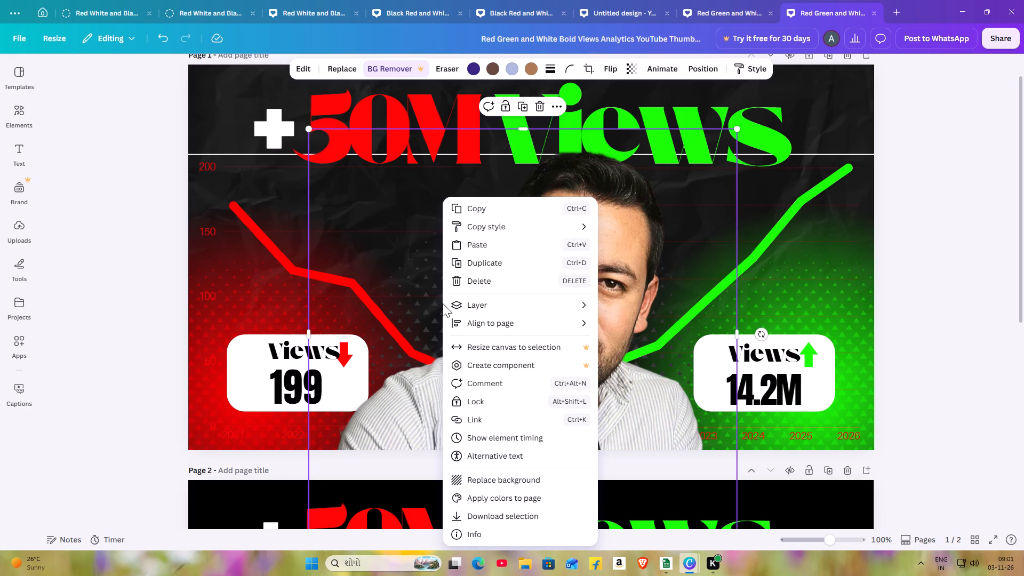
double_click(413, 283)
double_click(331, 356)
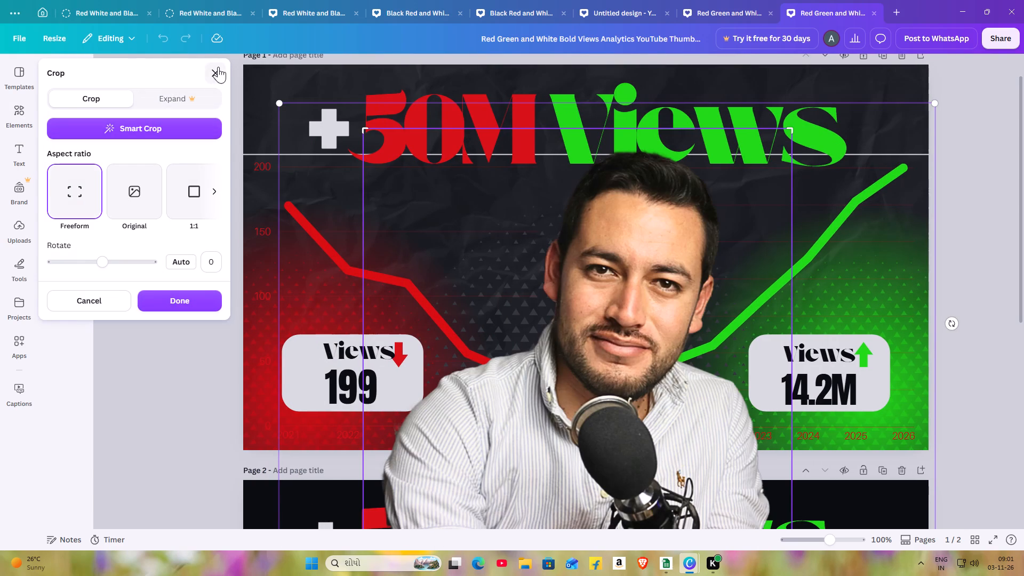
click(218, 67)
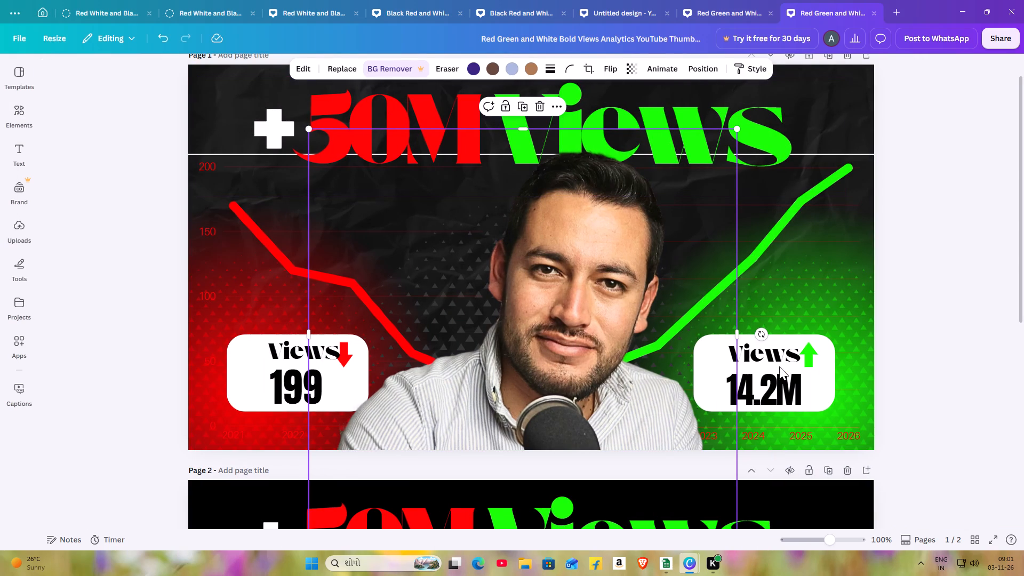
Copy the "Views" label from page 1's 14.2M card and paste it onto page 2's white card over the green chart, nudged slightly.
click(776, 355)
right_click(776, 355)
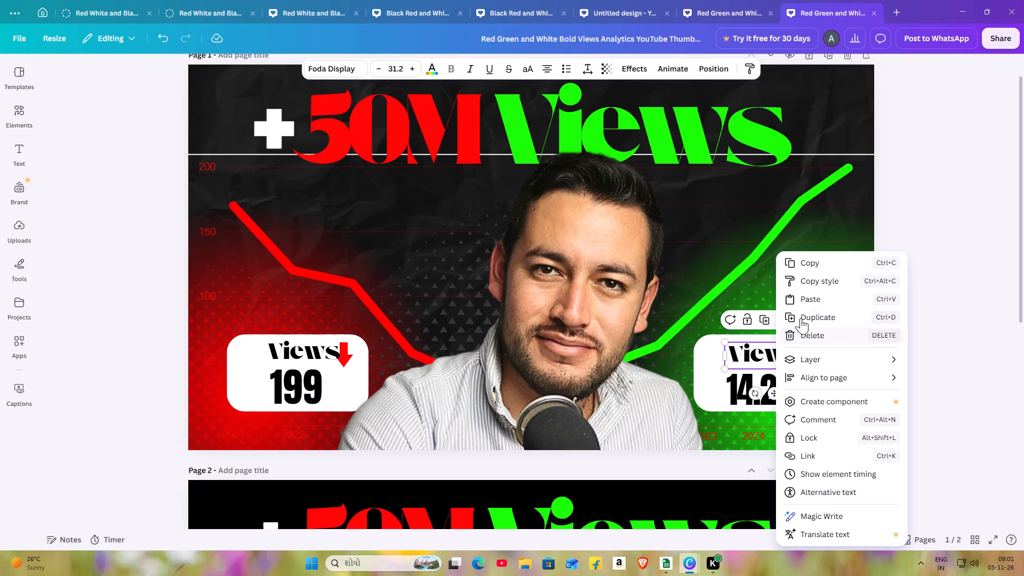
double_click(806, 260)
scroll(793, 261, down, 3)
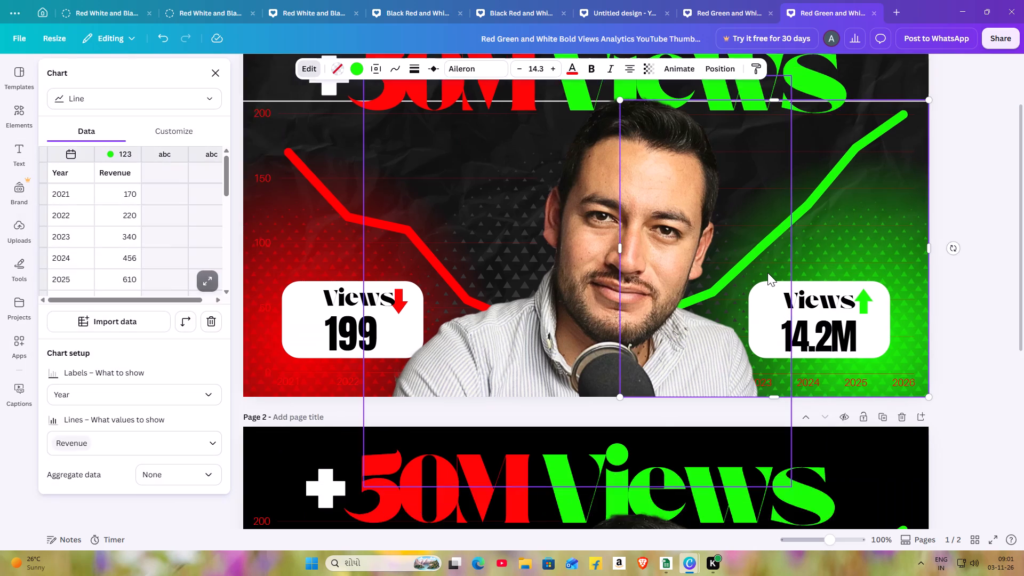
scroll(686, 315, down, 2)
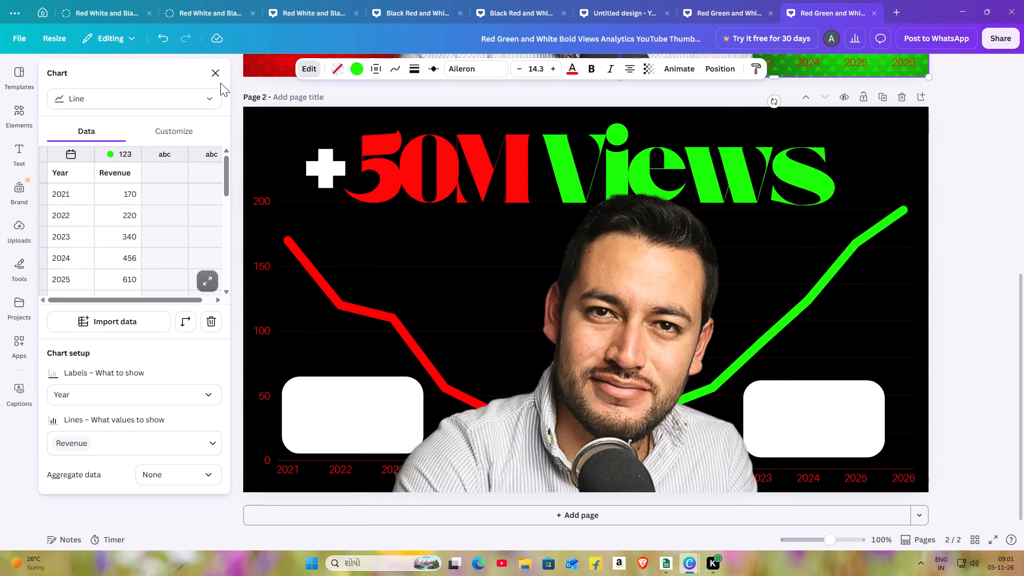
click(218, 73)
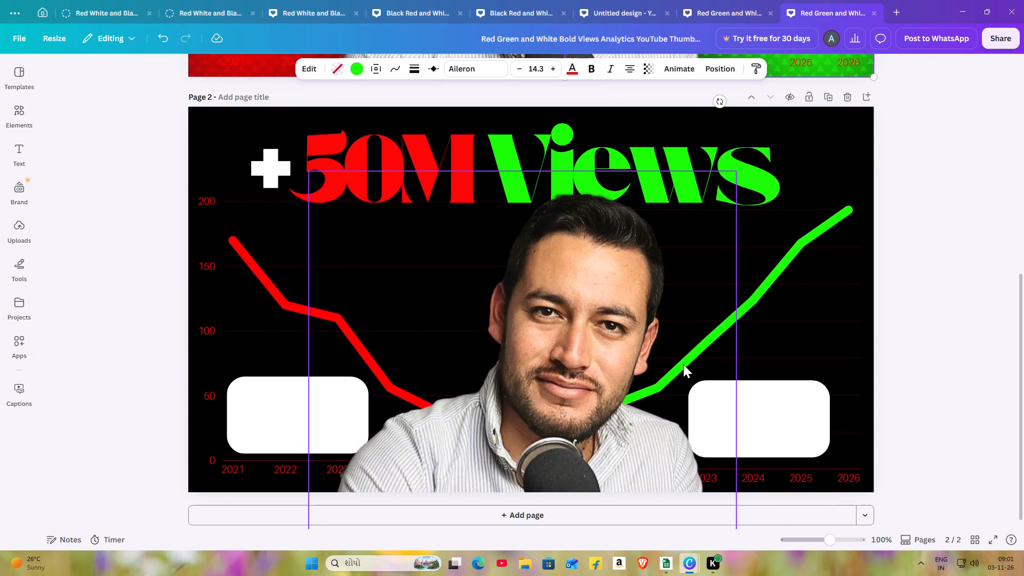
right_click(703, 395)
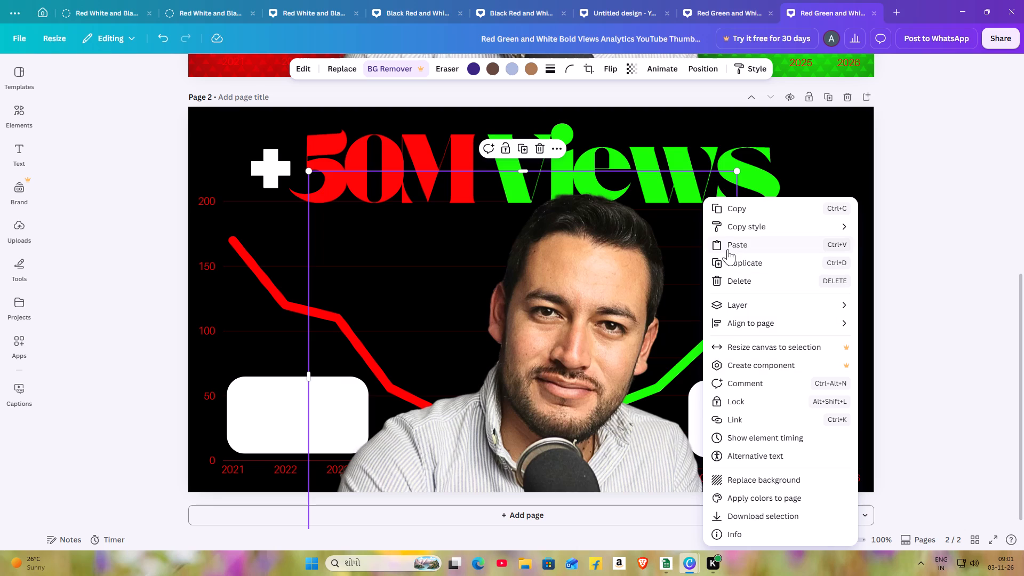
double_click(740, 247)
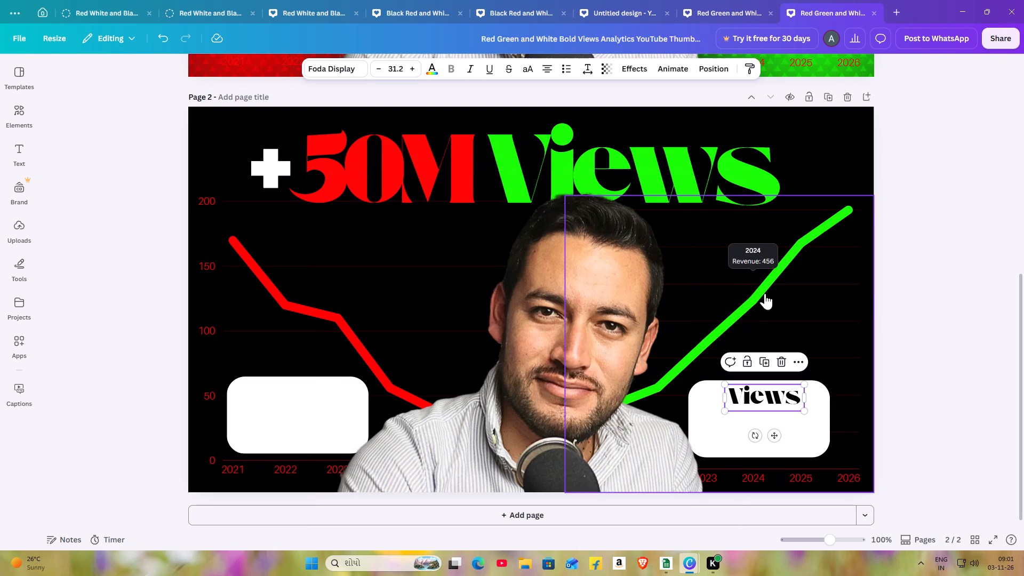
drag(778, 402, 774, 407)
click(774, 407)
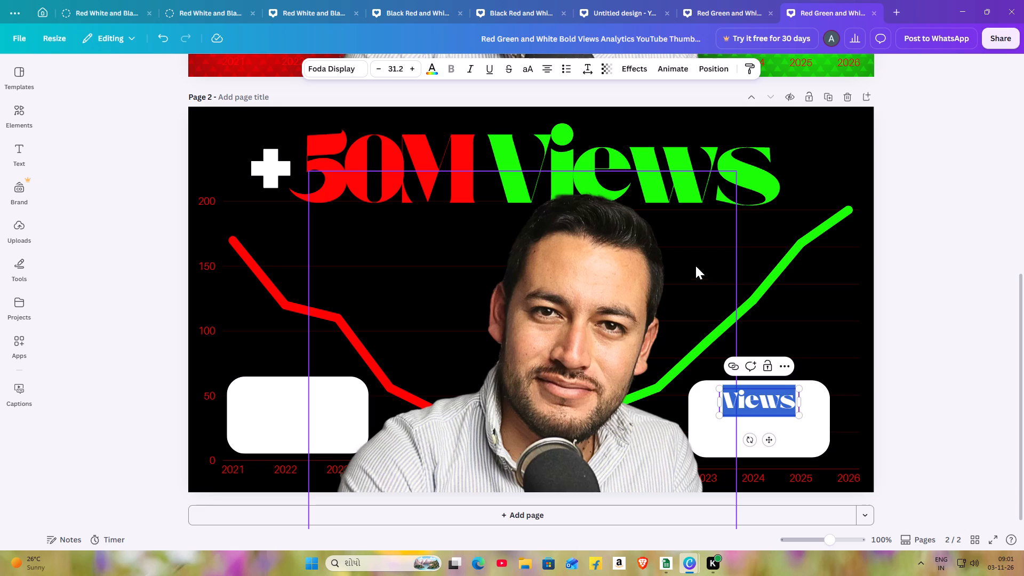
Copy the 14.2M count from page 1 and paste it beneath the "Views" label on page 2's card over the green chart.
scroll(661, 265, up, 5)
scroll(660, 265, down, 1)
click(737, 228)
right_click(737, 228)
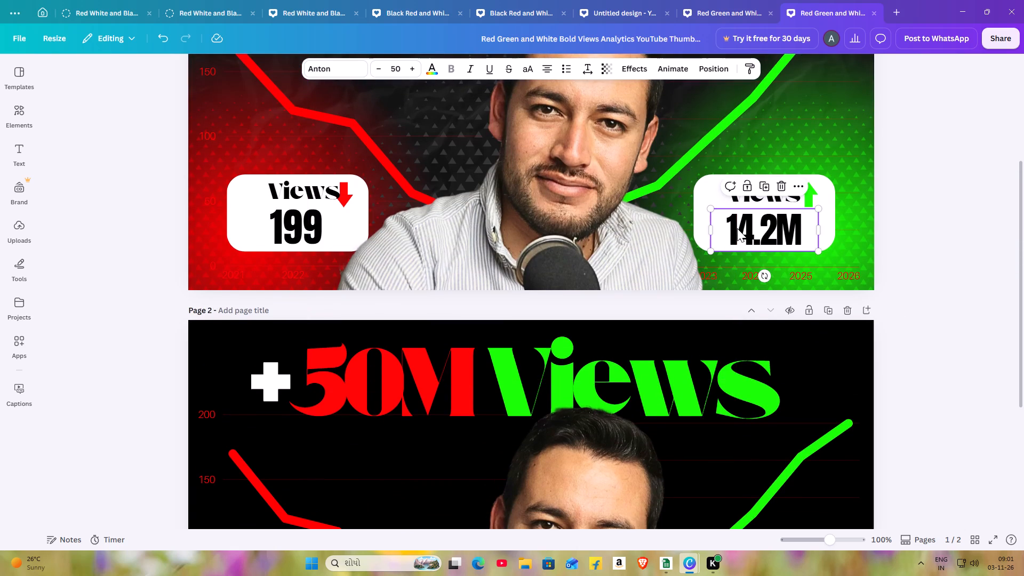
click(773, 242)
scroll(773, 243, up, 1)
scroll(773, 243, down, 2)
scroll(751, 329, down, 1)
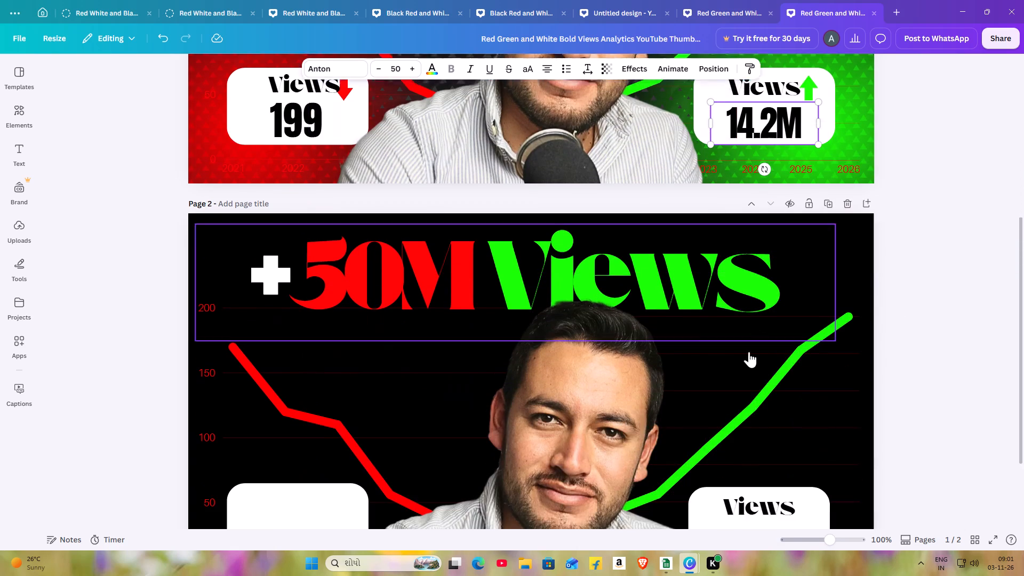
scroll(749, 351, down, 2)
right_click(746, 426)
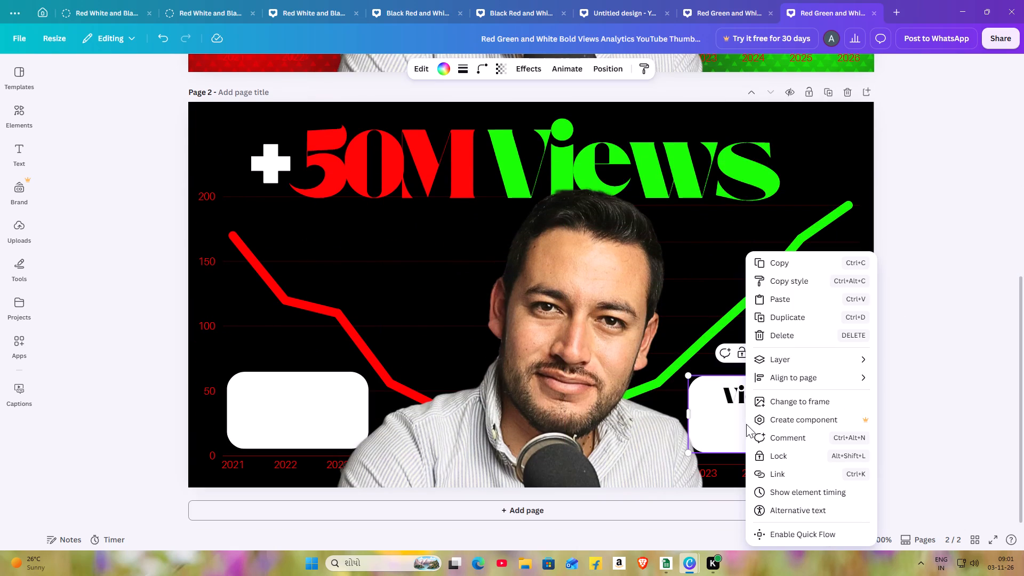
double_click(774, 300)
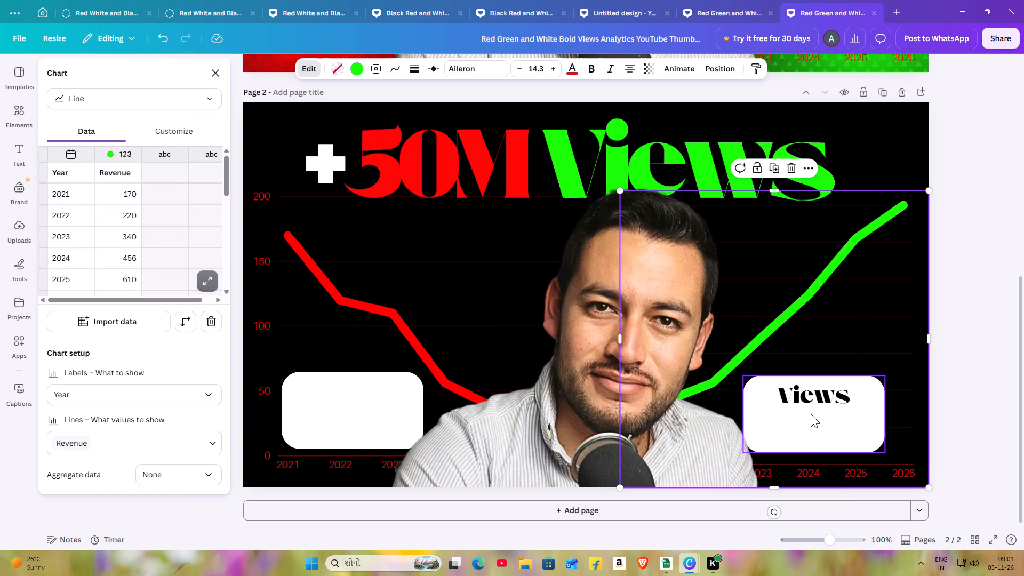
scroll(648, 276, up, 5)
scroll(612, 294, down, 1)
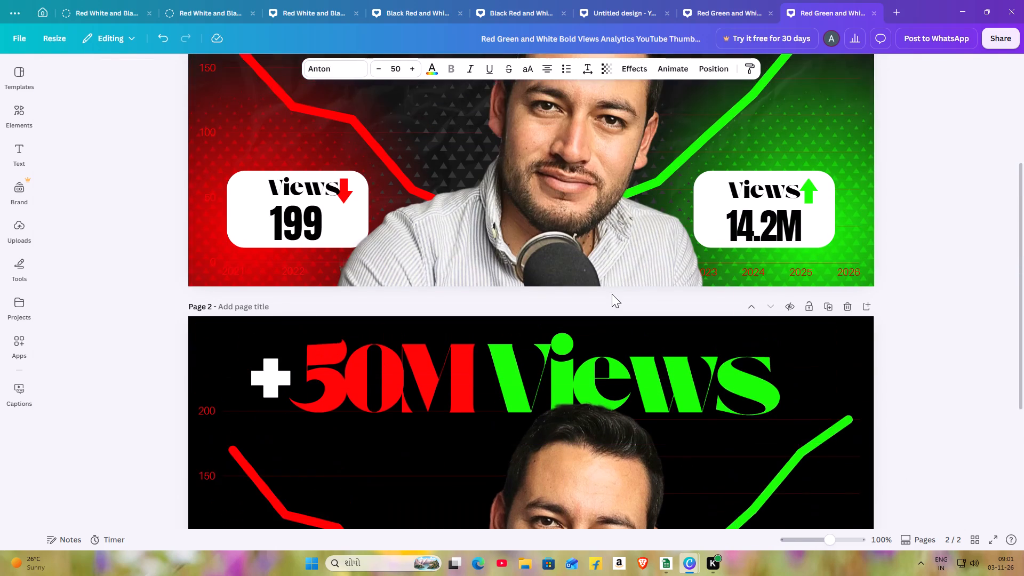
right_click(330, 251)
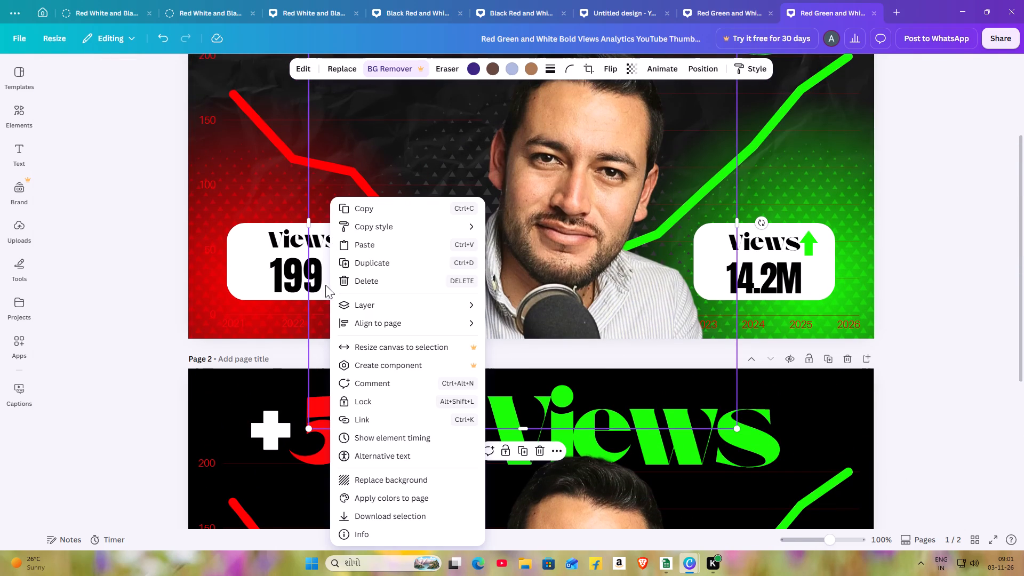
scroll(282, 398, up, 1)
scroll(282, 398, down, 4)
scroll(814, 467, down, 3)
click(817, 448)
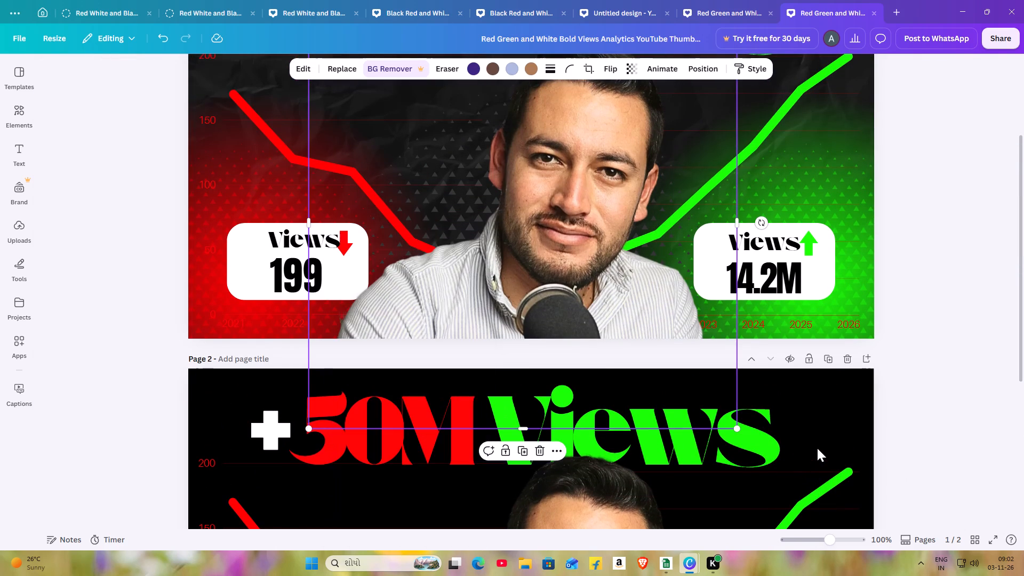
Copy the green up arrow from page 1's 14.2M card and paste it beside the "Views" label on page 2's matching card.
scroll(814, 444, down, 3)
scroll(423, 340, up, 1)
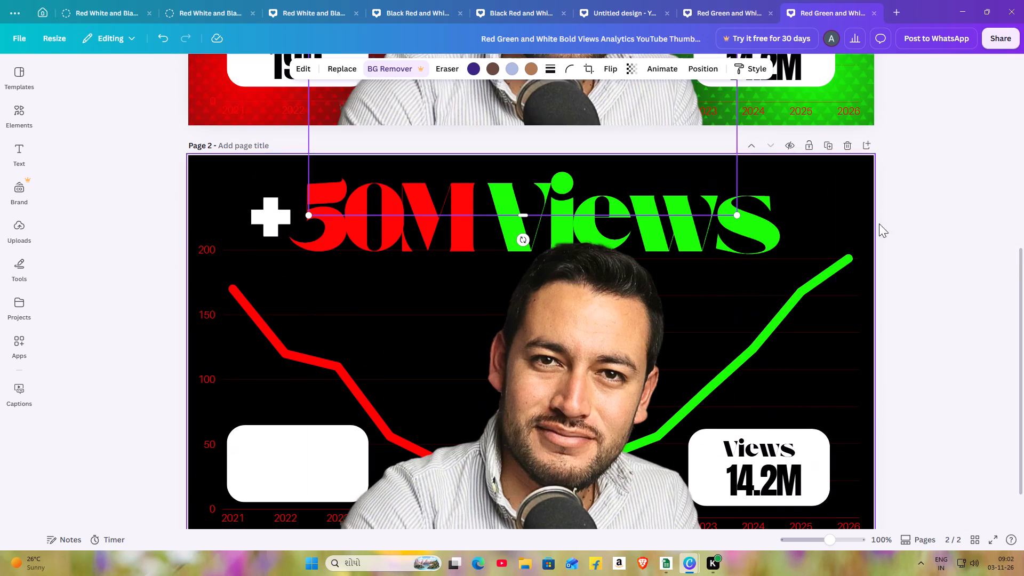
scroll(848, 180, up, 2)
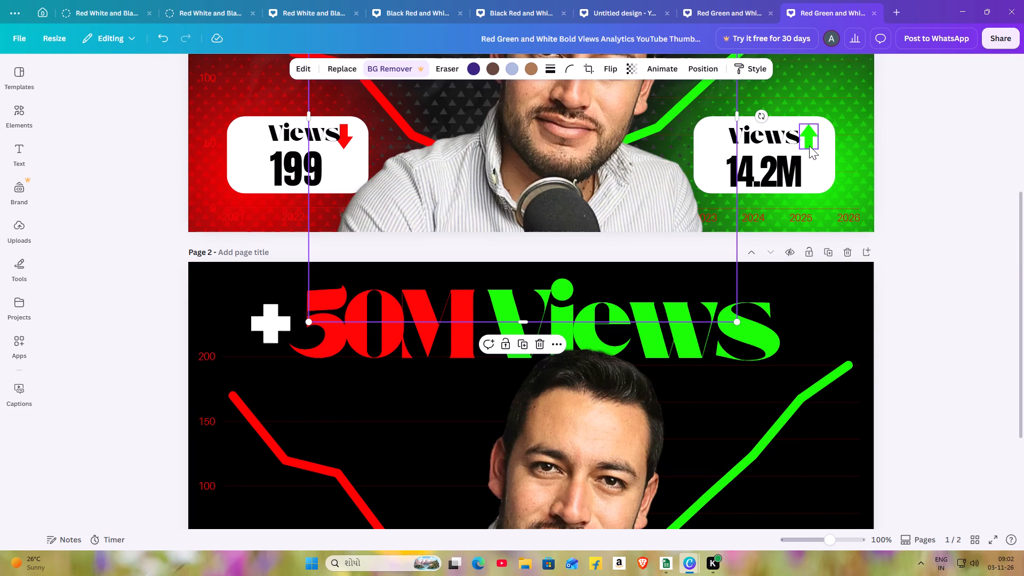
click(809, 146)
right_click(809, 146)
double_click(838, 162)
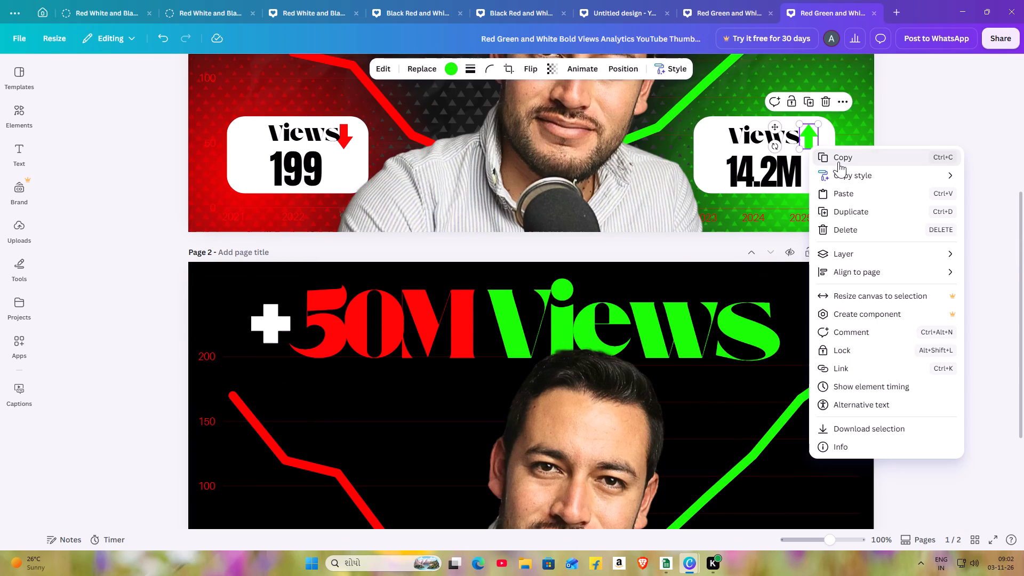
scroll(838, 164, down, 2)
scroll(805, 337, down, 3)
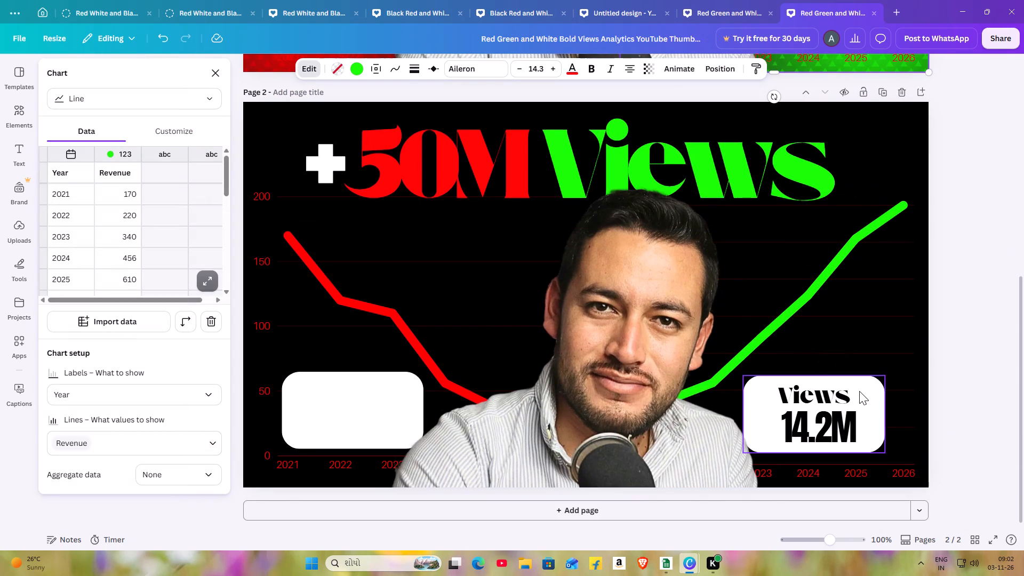
right_click(859, 391)
click(907, 301)
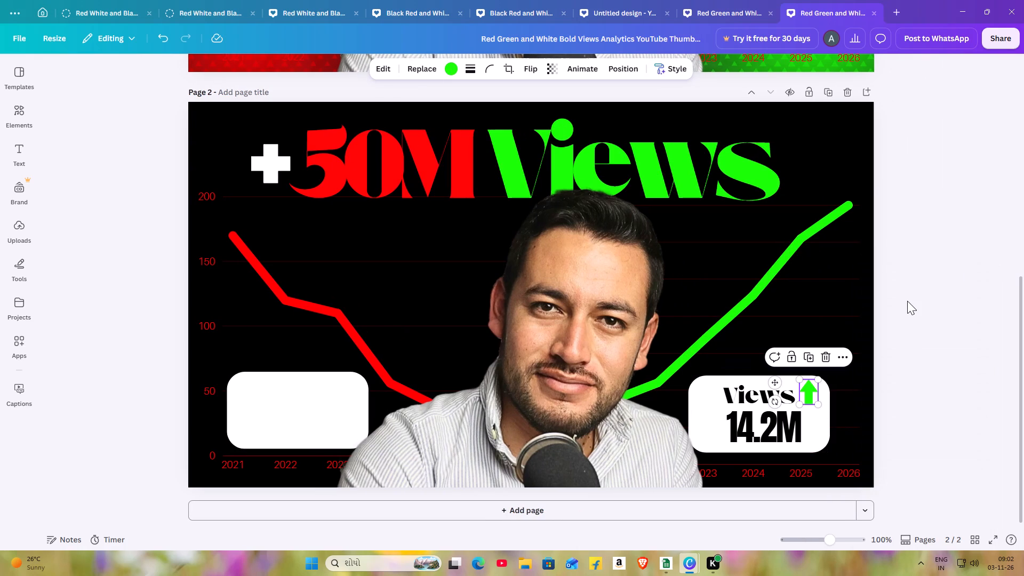
Copy the 199 count from page 1 and paste it onto page 2's empty white card over the red chart.
scroll(300, 387, up, 3)
scroll(286, 315, up, 1)
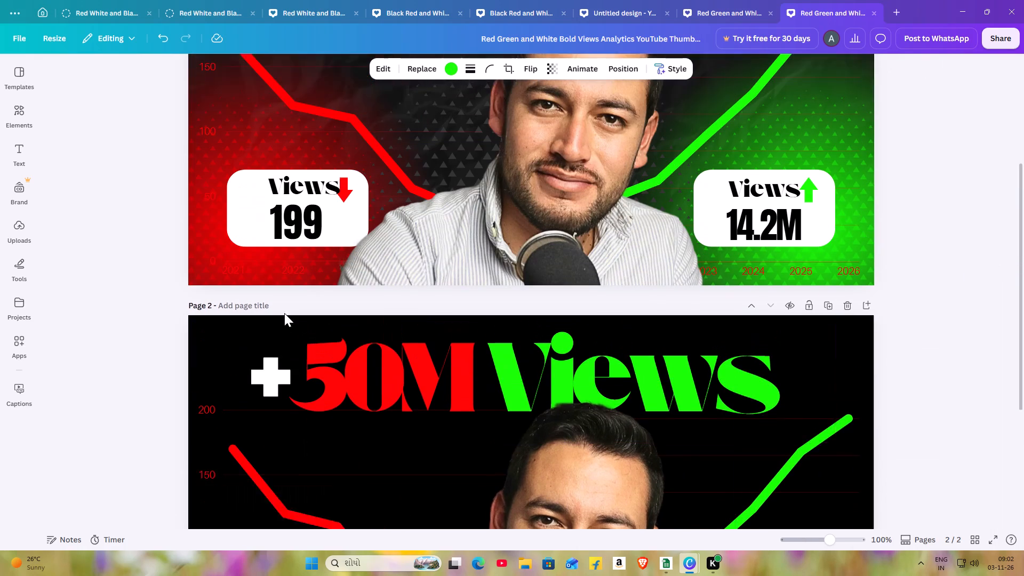
click(289, 281)
right_click(289, 281)
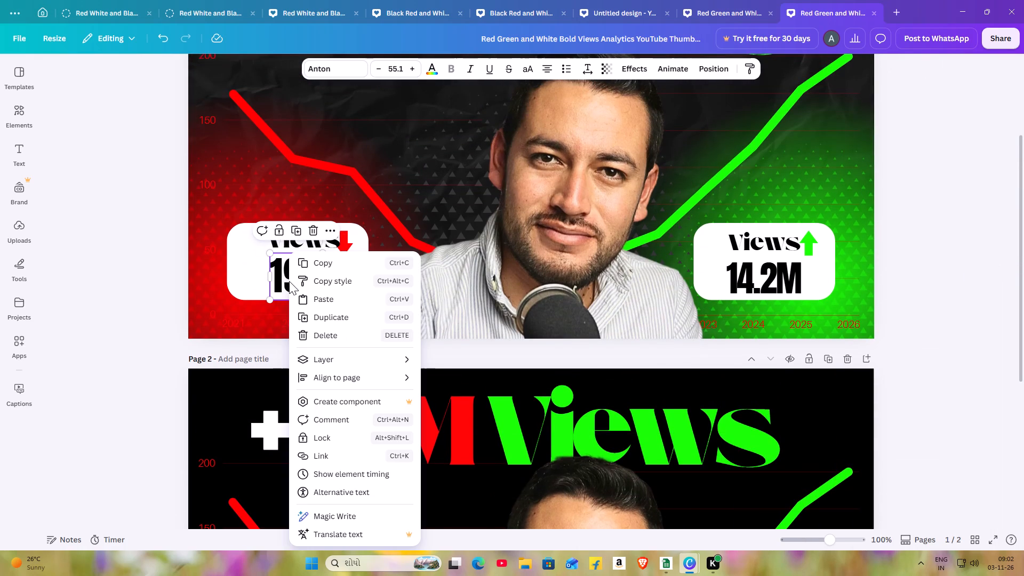
click(357, 257)
scroll(355, 260, down, 2)
scroll(341, 310, down, 1)
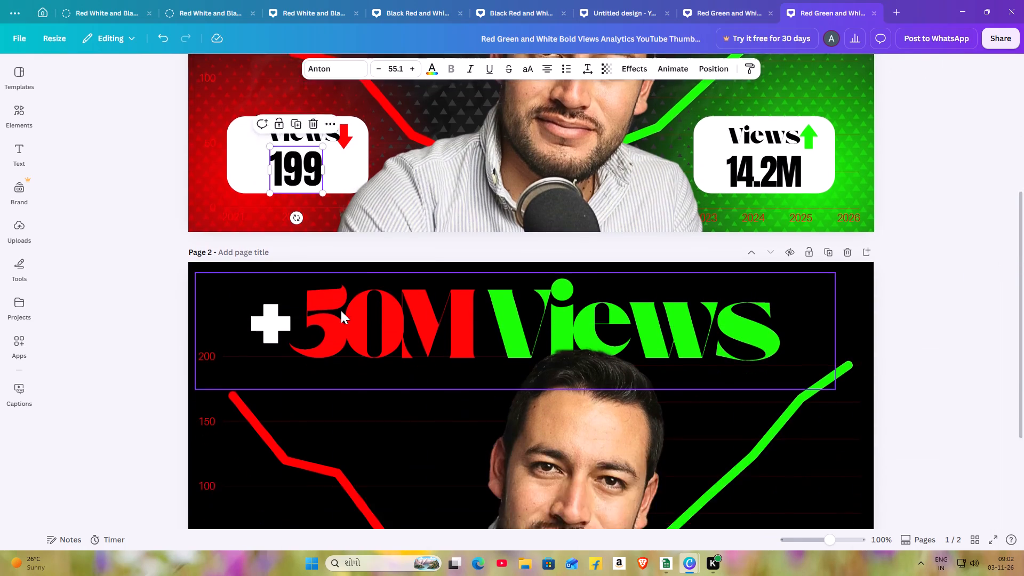
scroll(341, 310, down, 1)
right_click(299, 386)
right_click(299, 386)
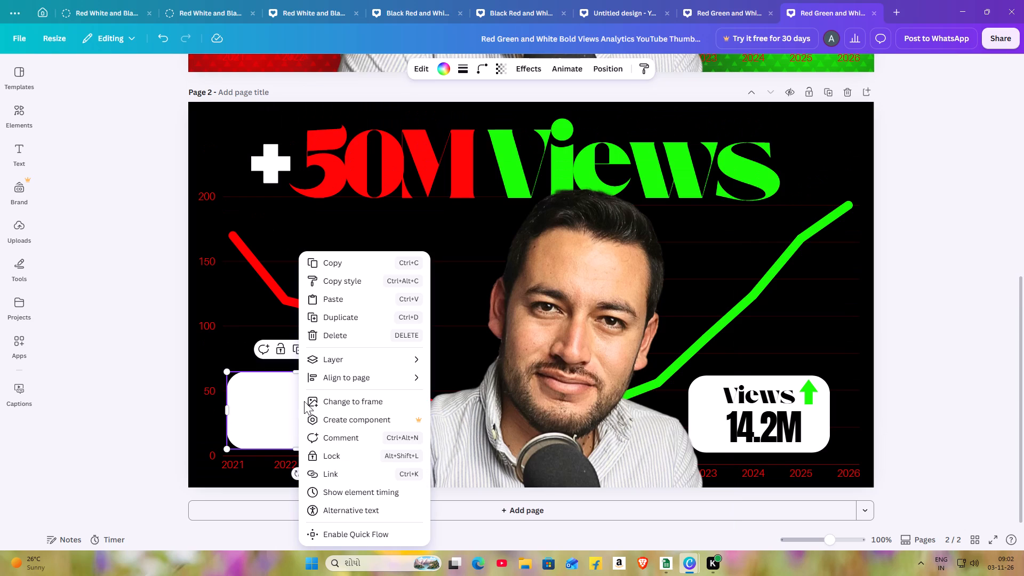
double_click(332, 304)
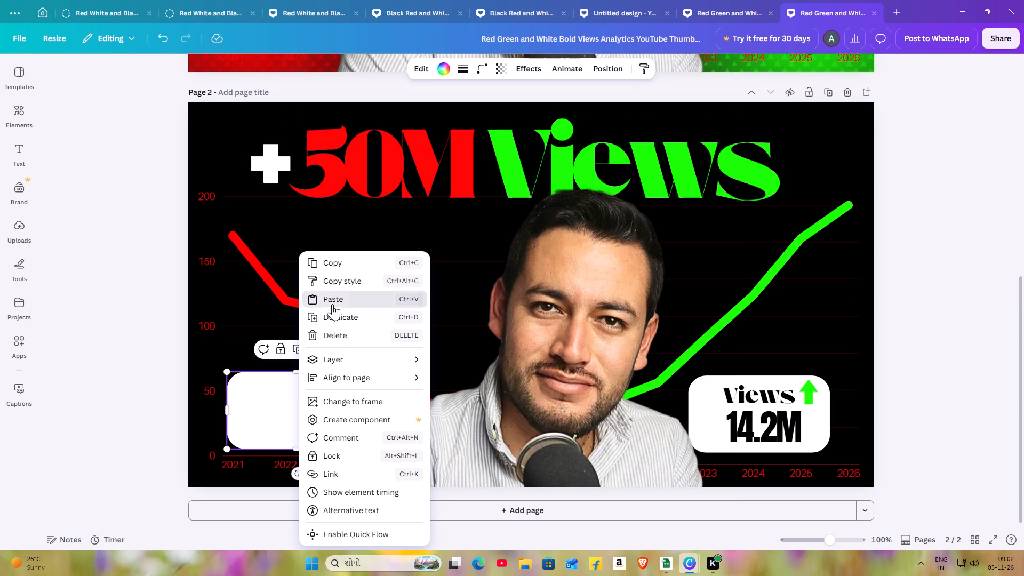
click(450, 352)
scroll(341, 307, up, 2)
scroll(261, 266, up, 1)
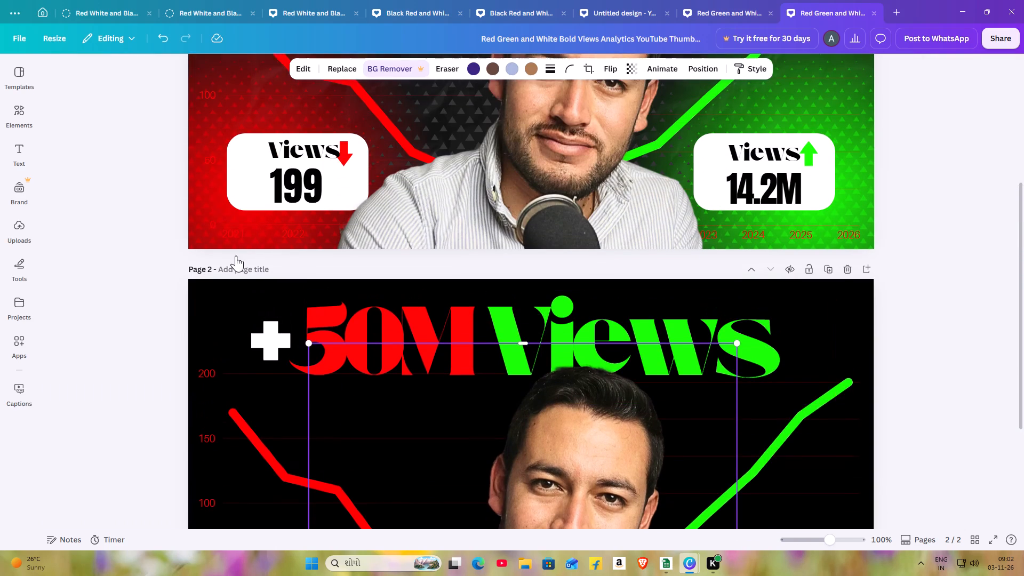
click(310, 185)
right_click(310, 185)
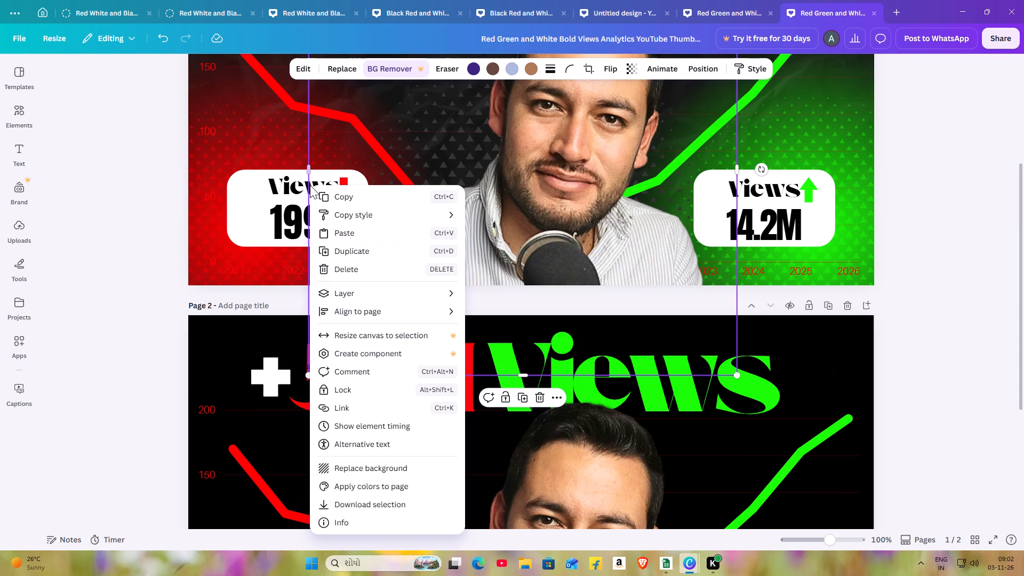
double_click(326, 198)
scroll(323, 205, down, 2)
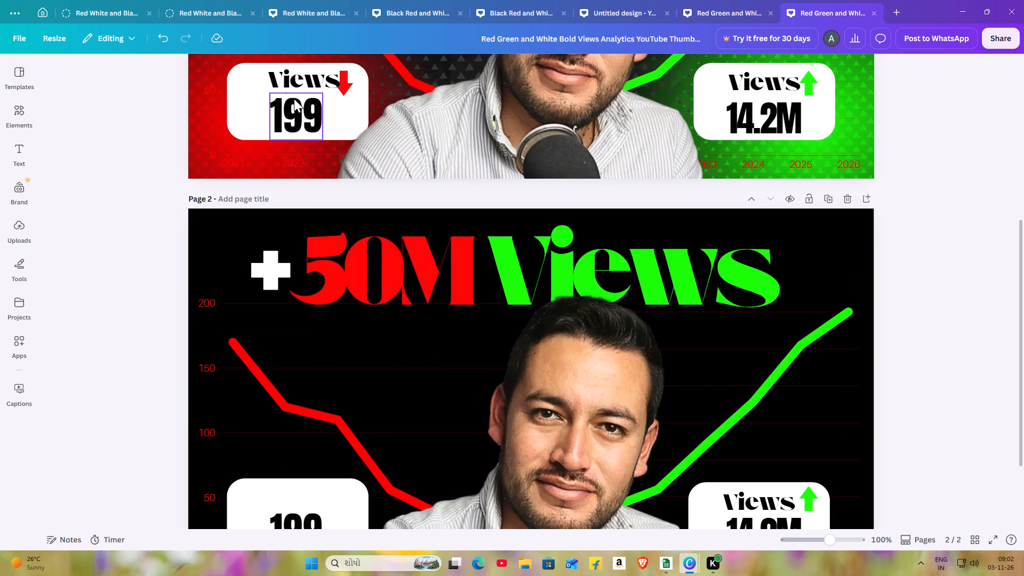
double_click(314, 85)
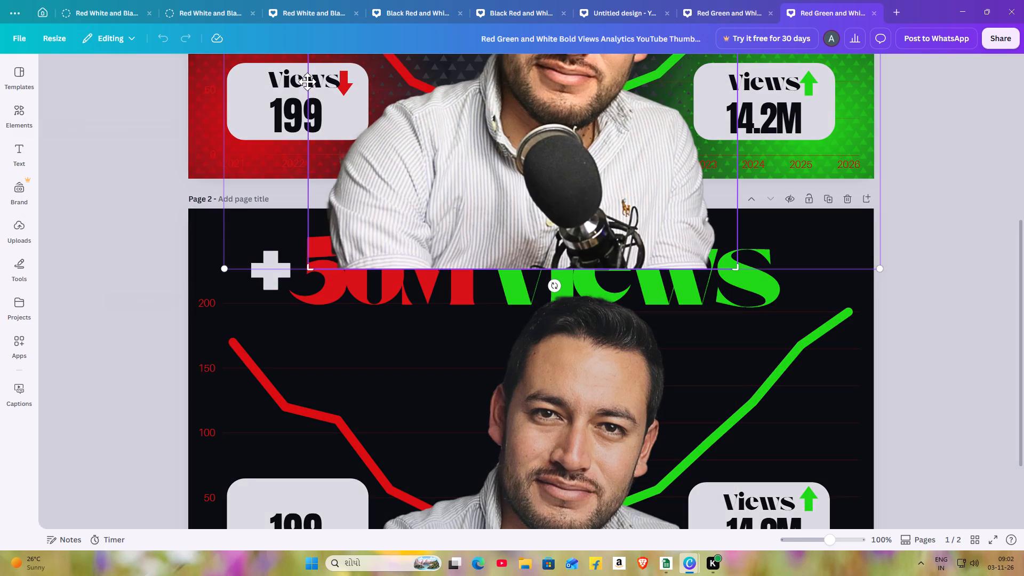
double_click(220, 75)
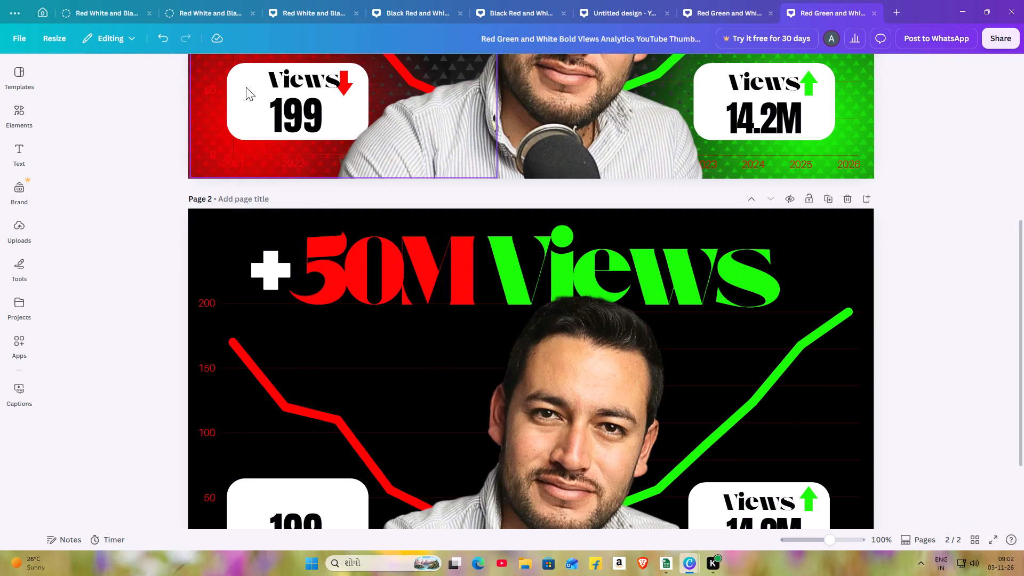
Copy the "Views" label from page 1's 199 card and paste it above the 199 count on page 2.
click(284, 81)
right_click(284, 81)
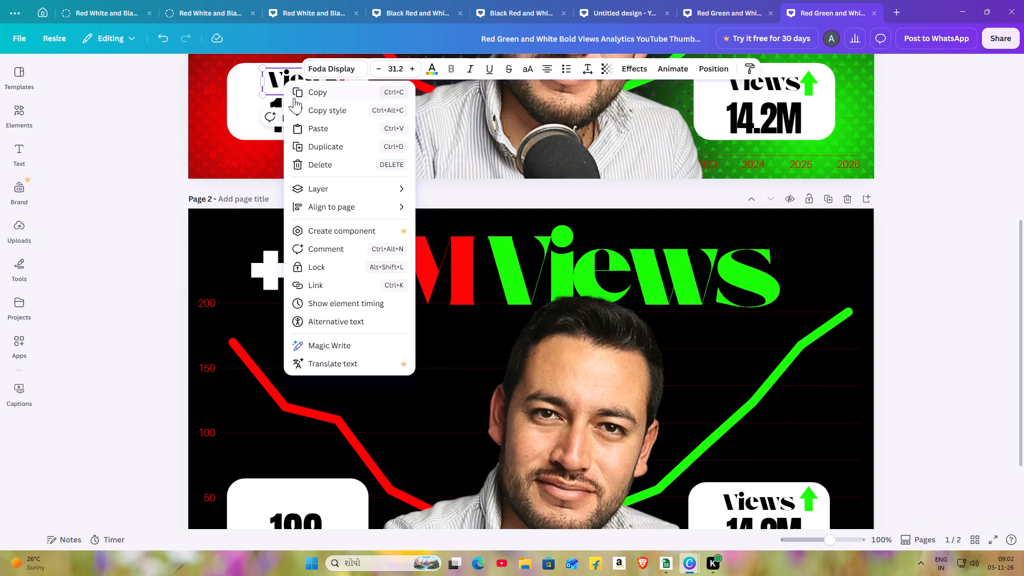
click(307, 96)
scroll(303, 114, down, 3)
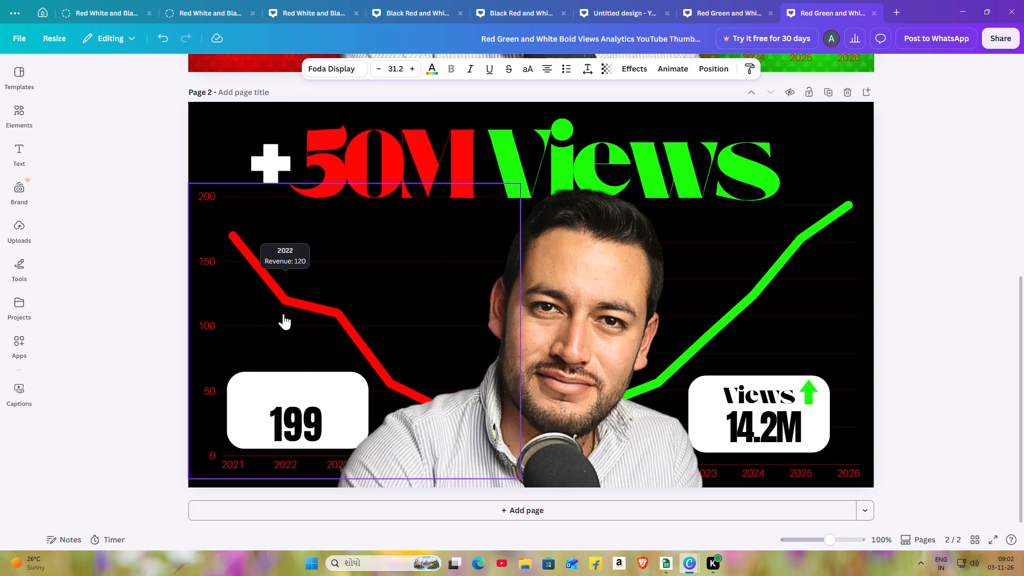
click(268, 379)
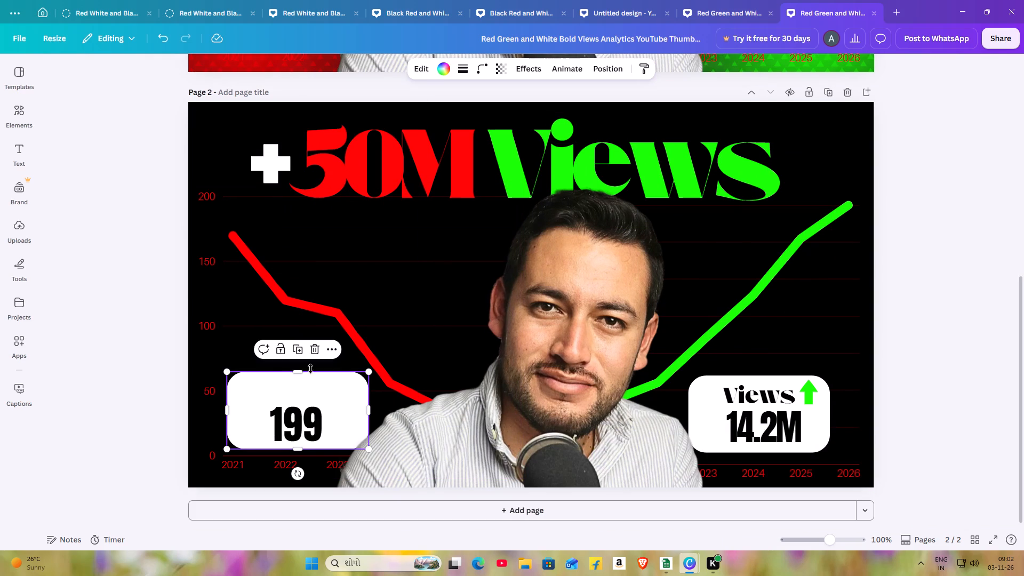
right_click(328, 390)
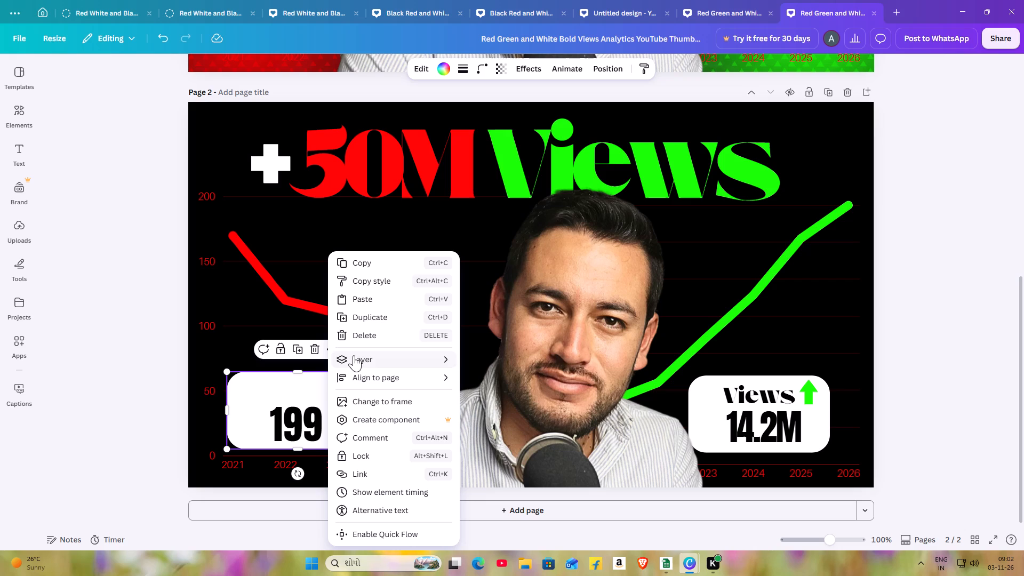
click(361, 300)
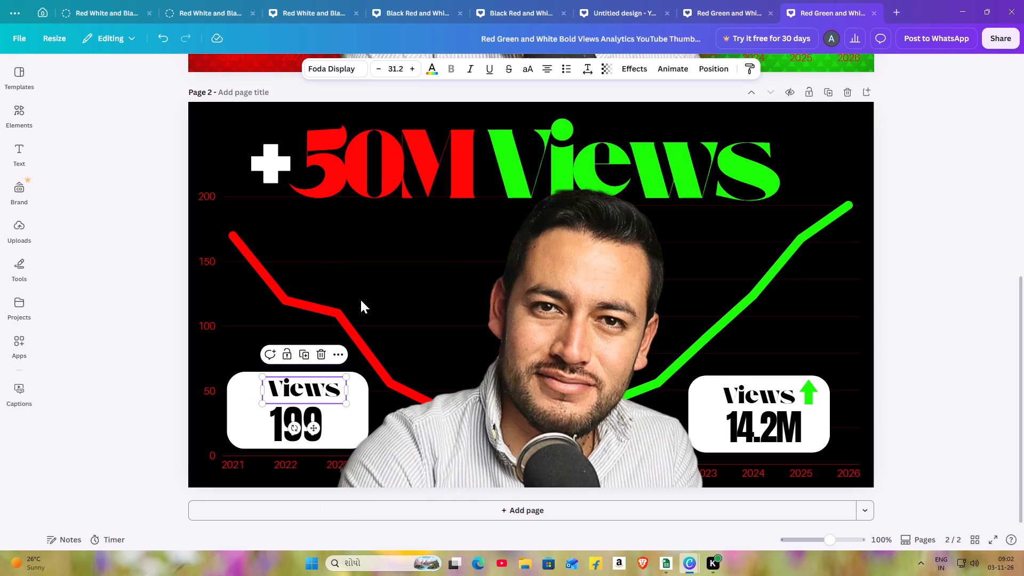
Move the portrait on page 1 aside to free the red down arrow on the 199 card.
scroll(361, 300, up, 2)
scroll(347, 118, up, 2)
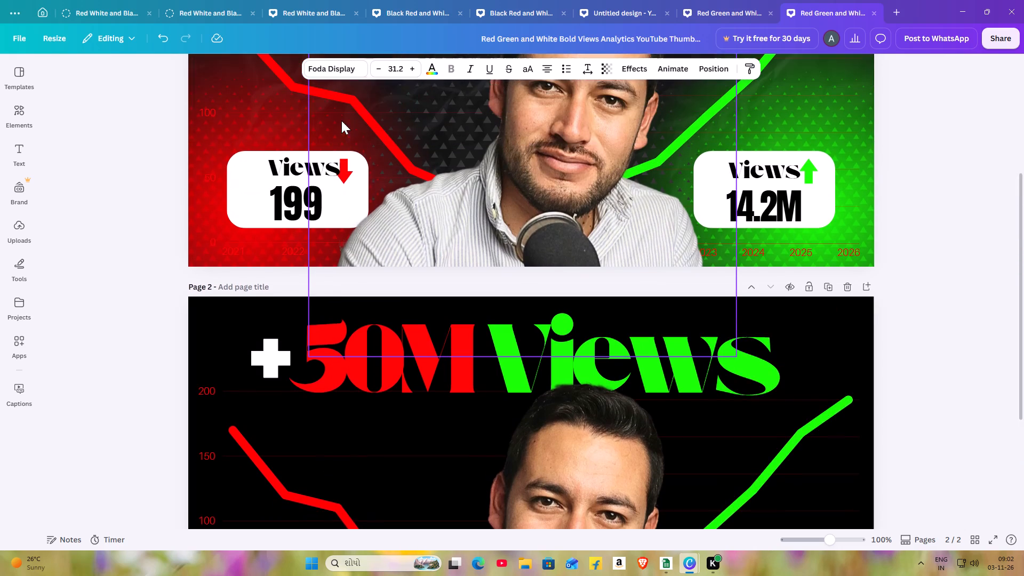
double_click(345, 181)
double_click(343, 189)
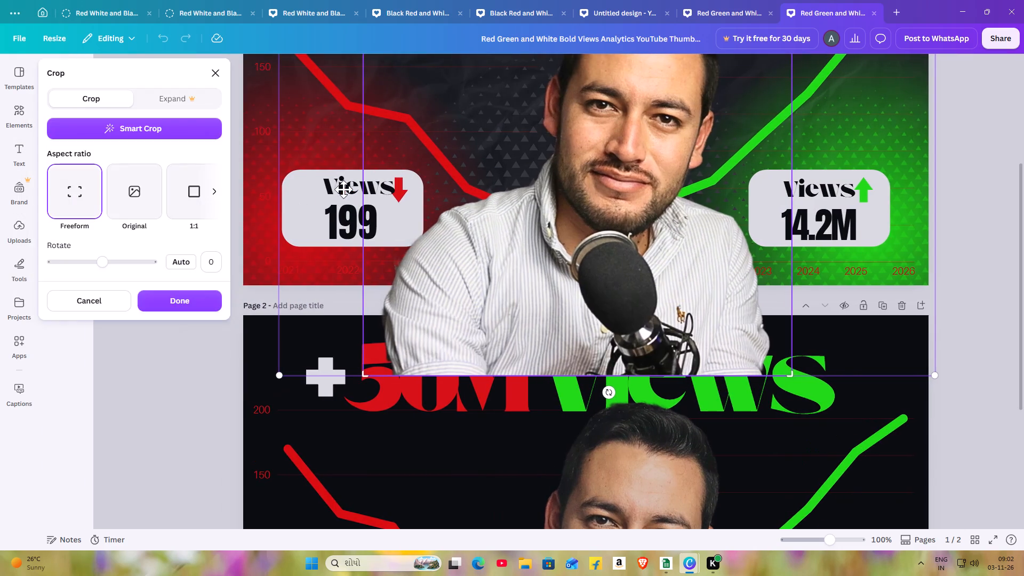
drag(339, 193, 351, 194)
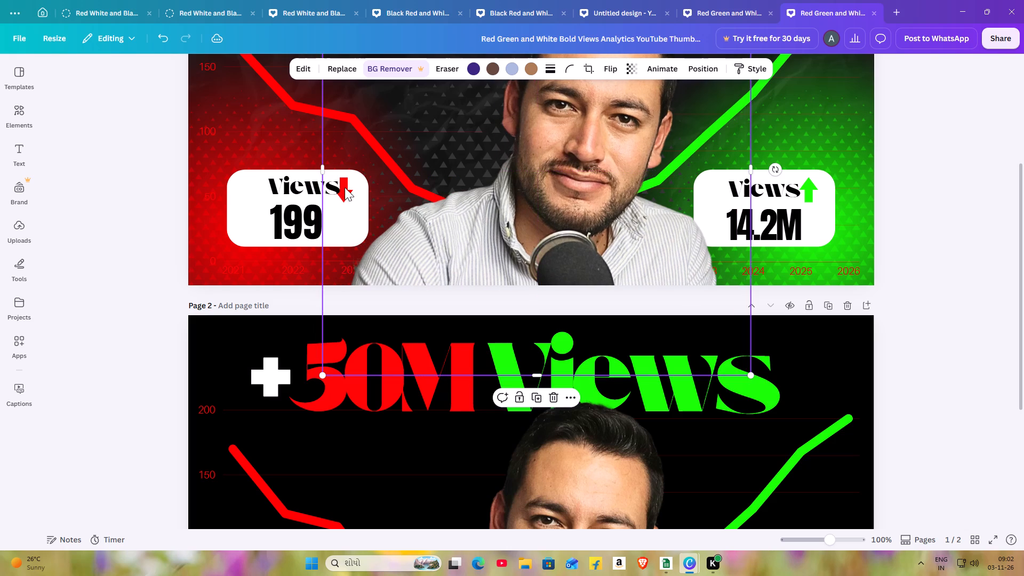
click(340, 183)
click(270, 159)
click(343, 185)
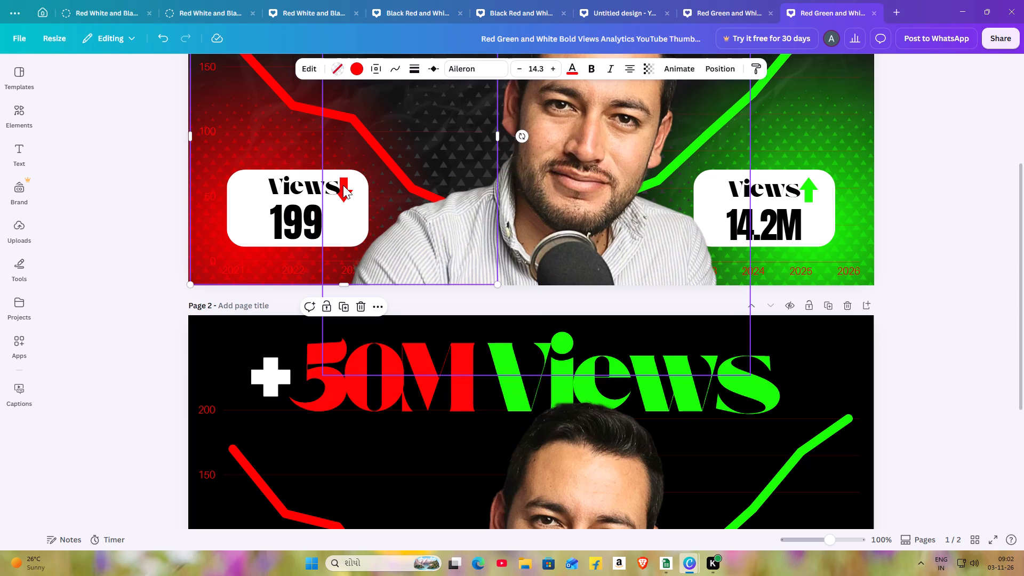
drag(343, 185, 400, 181)
Copy the red down arrow from page 1's 199 card and paste it beside the "Views" label on page 2's matching card.
click(348, 186)
right_click(348, 186)
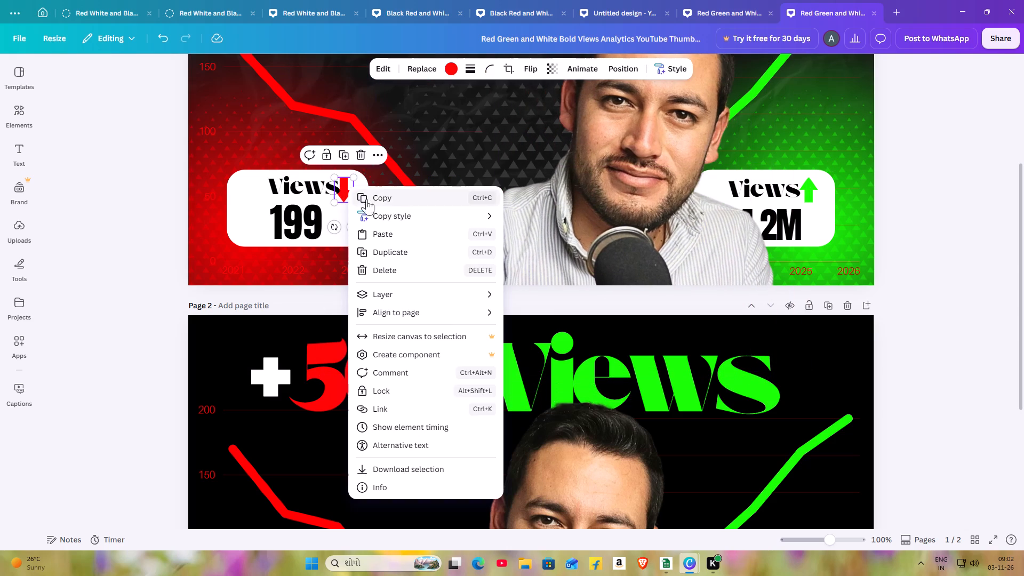
click(369, 196)
scroll(369, 196, down, 6)
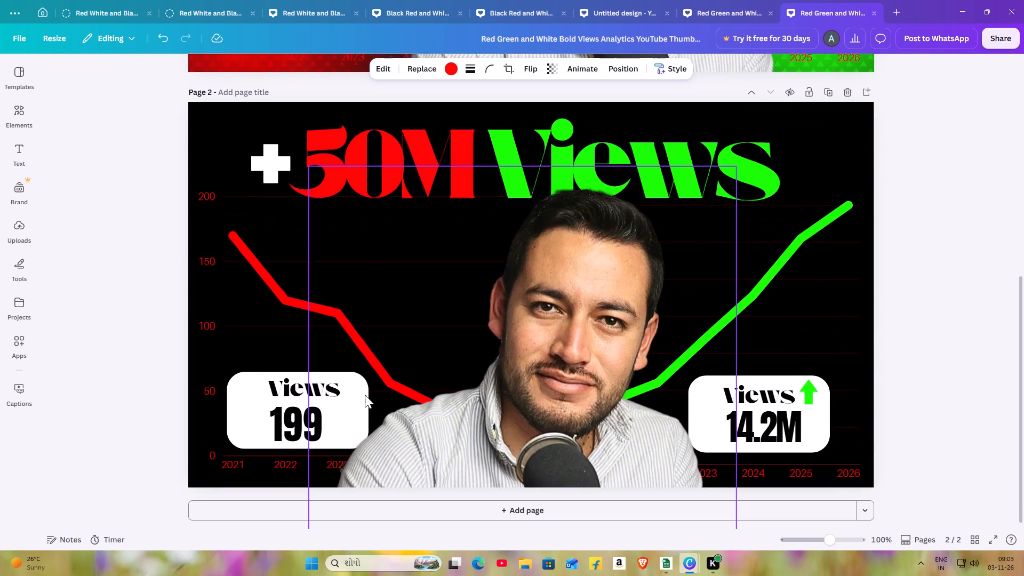
double_click(345, 409)
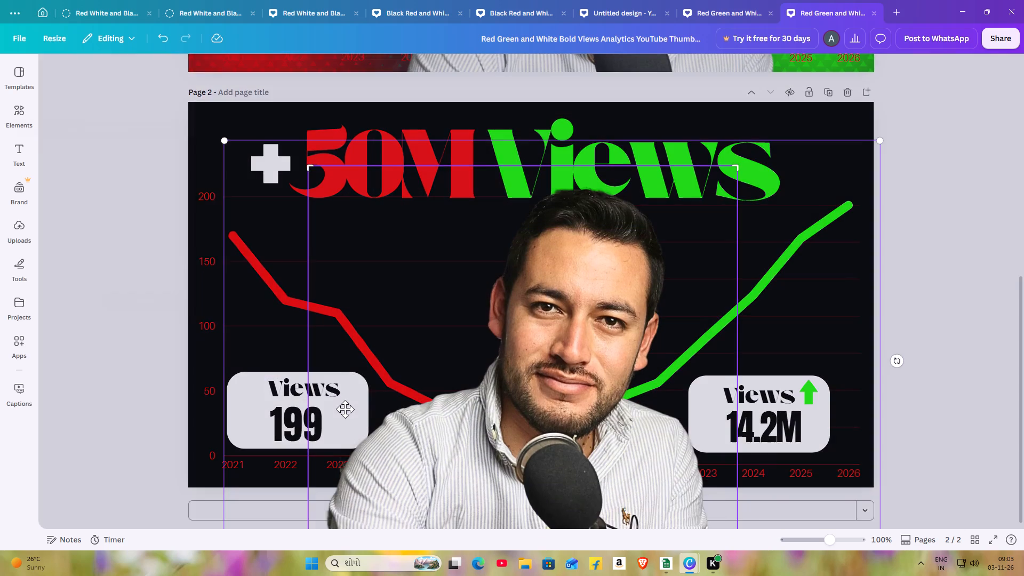
double_click(212, 73)
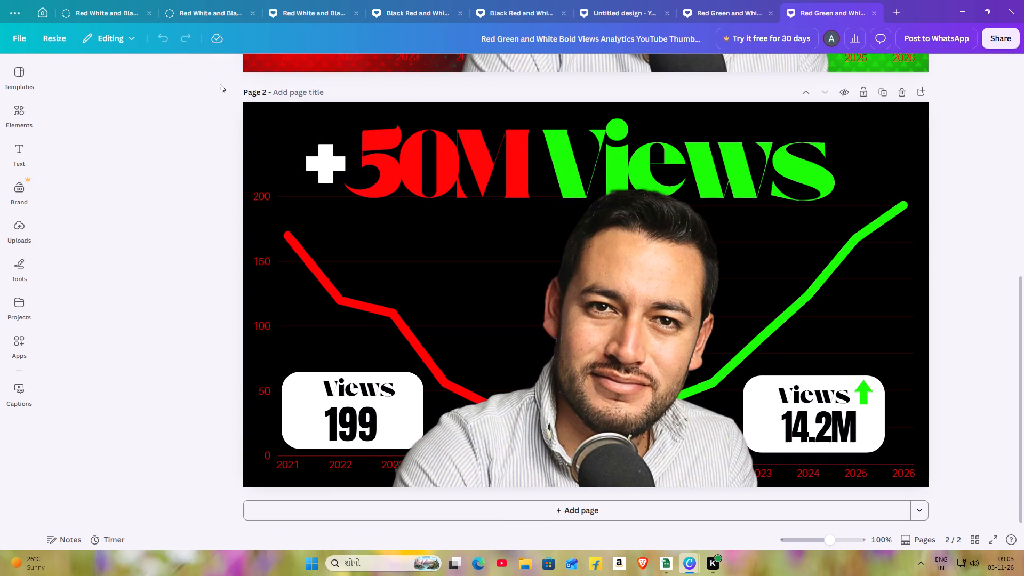
right_click(351, 394)
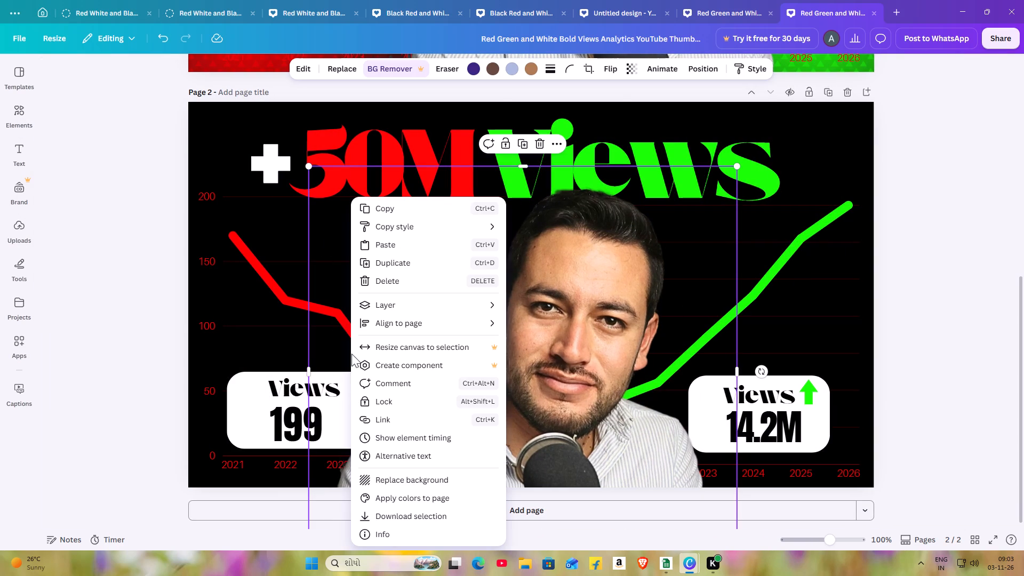
double_click(395, 248)
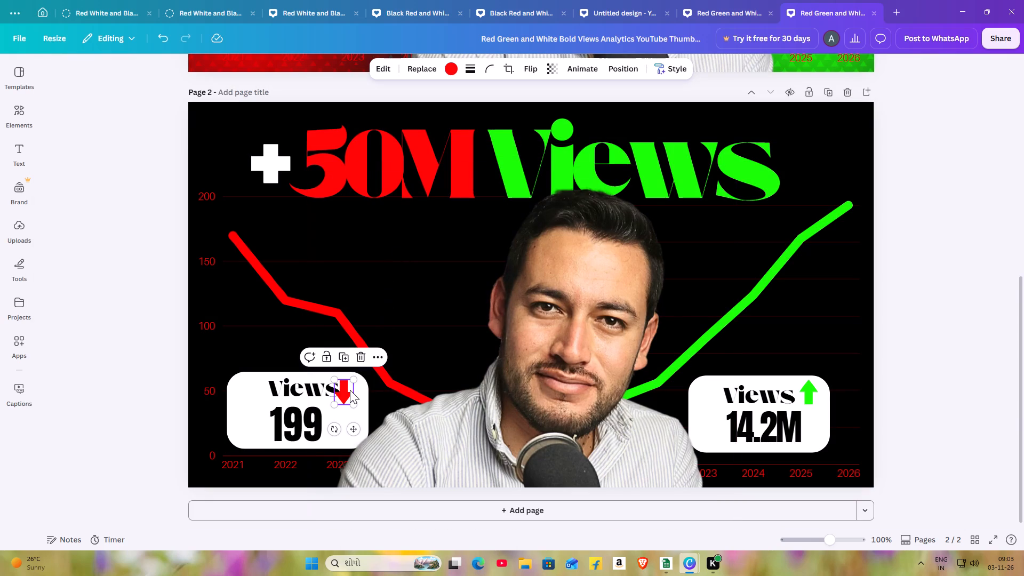
drag(350, 390, 359, 390)
click(359, 390)
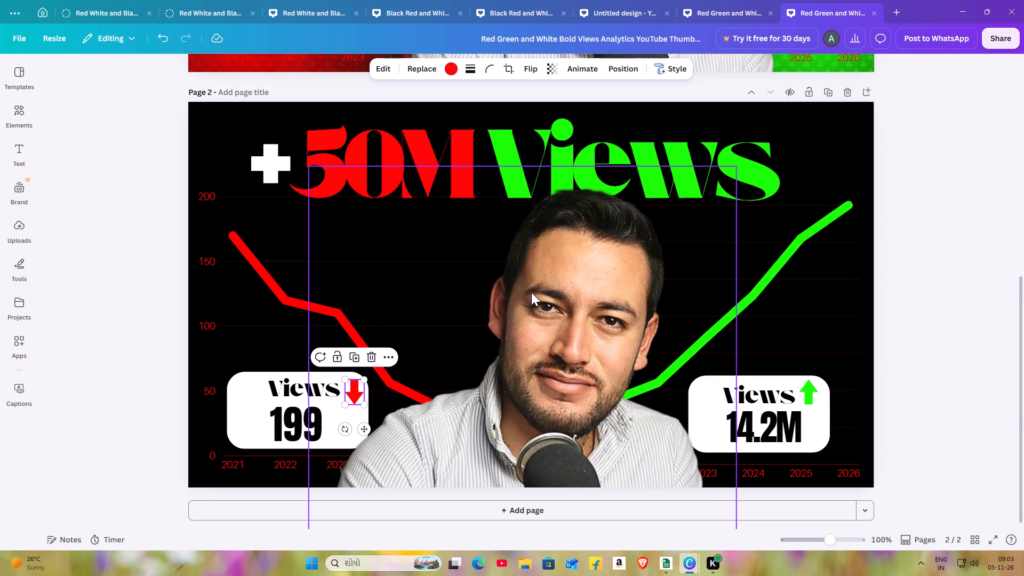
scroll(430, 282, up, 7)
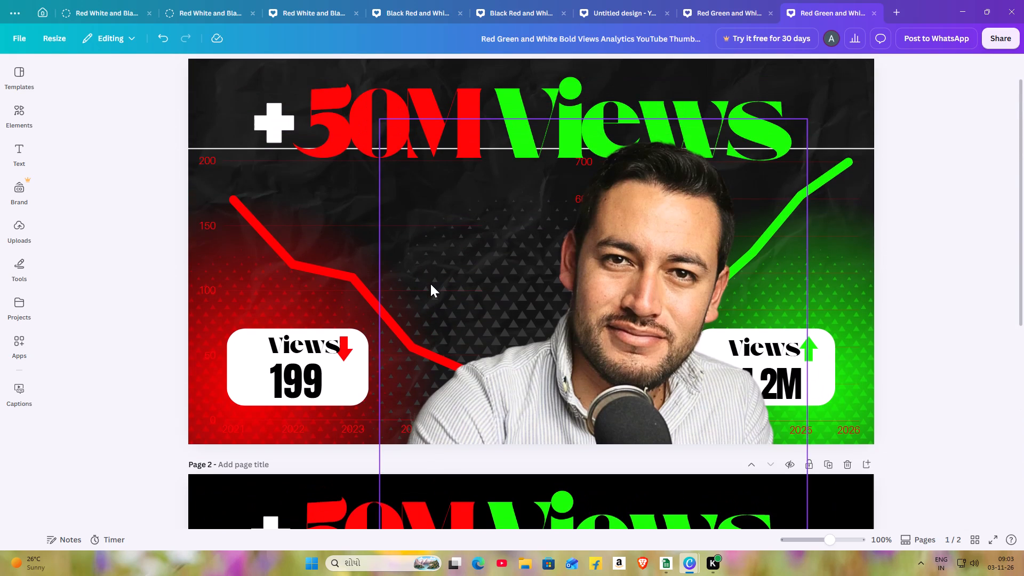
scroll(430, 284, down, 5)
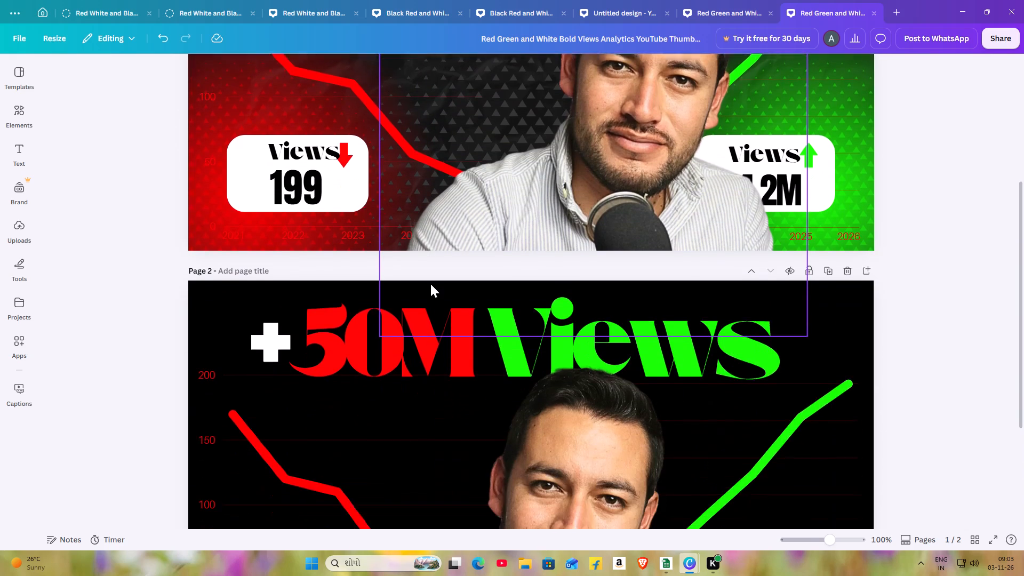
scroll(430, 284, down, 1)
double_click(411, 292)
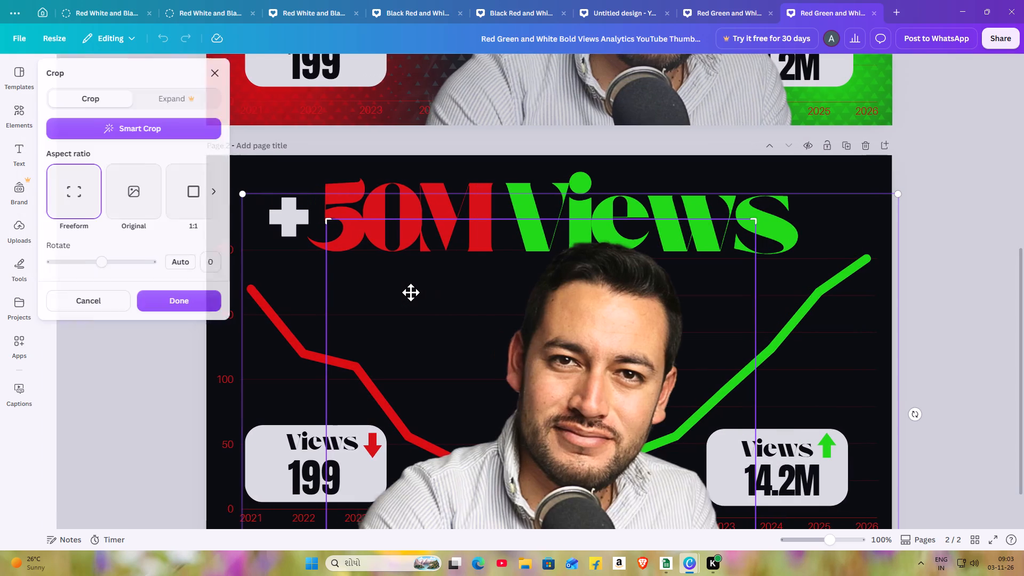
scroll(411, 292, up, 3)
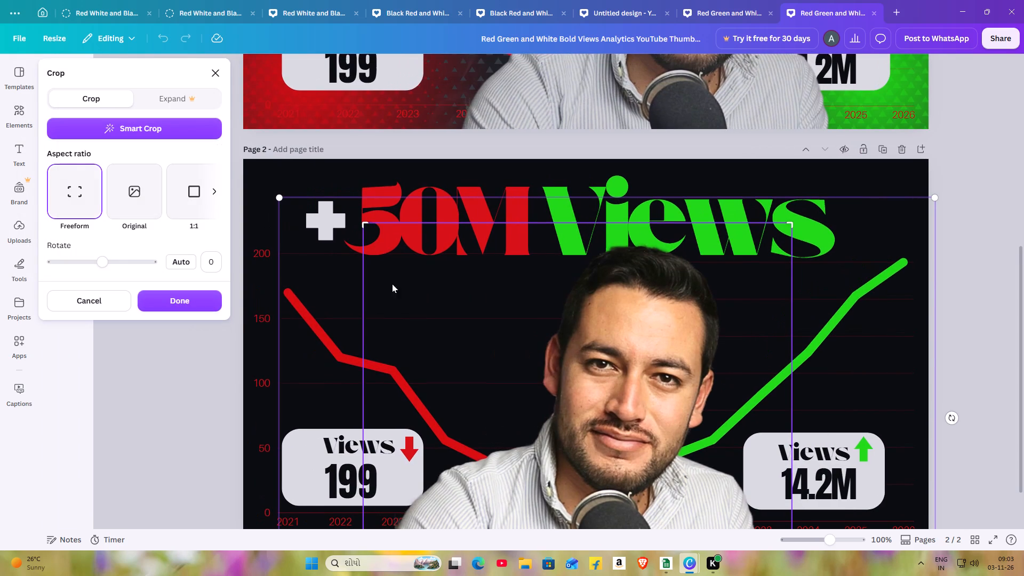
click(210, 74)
Move the red line chart on page 1 toward the portrait to free the red triangle pattern behind it.
click(266, 135)
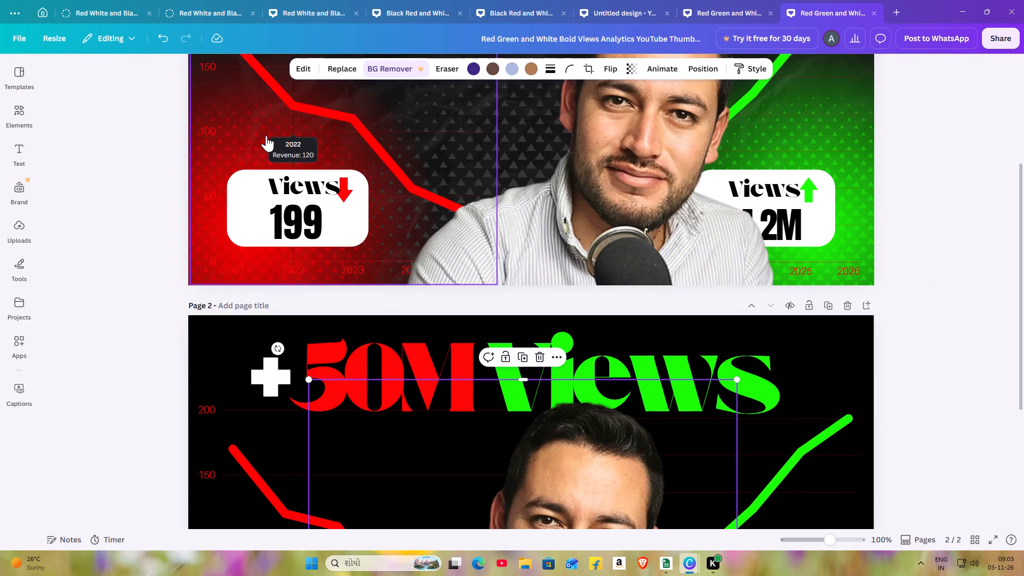
right_click(266, 135)
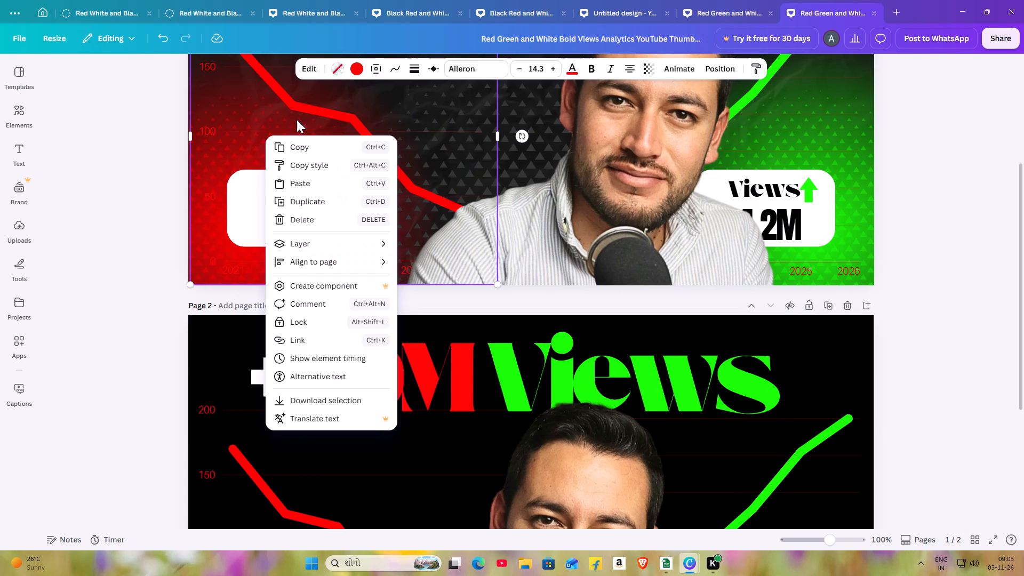
drag(297, 119, 325, 122)
drag(366, 159, 476, 140)
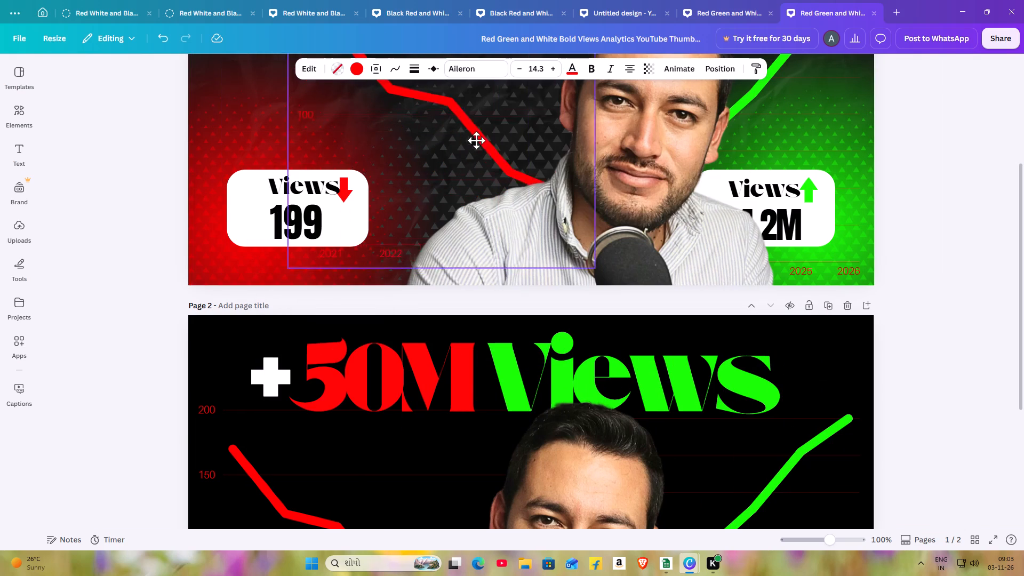
drag(476, 140, 551, 119)
click(551, 119)
Copy the red triangle pattern from page 1, paste it onto page 2 and place it over the lower-left corner around the 199 card.
click(243, 160)
right_click(243, 160)
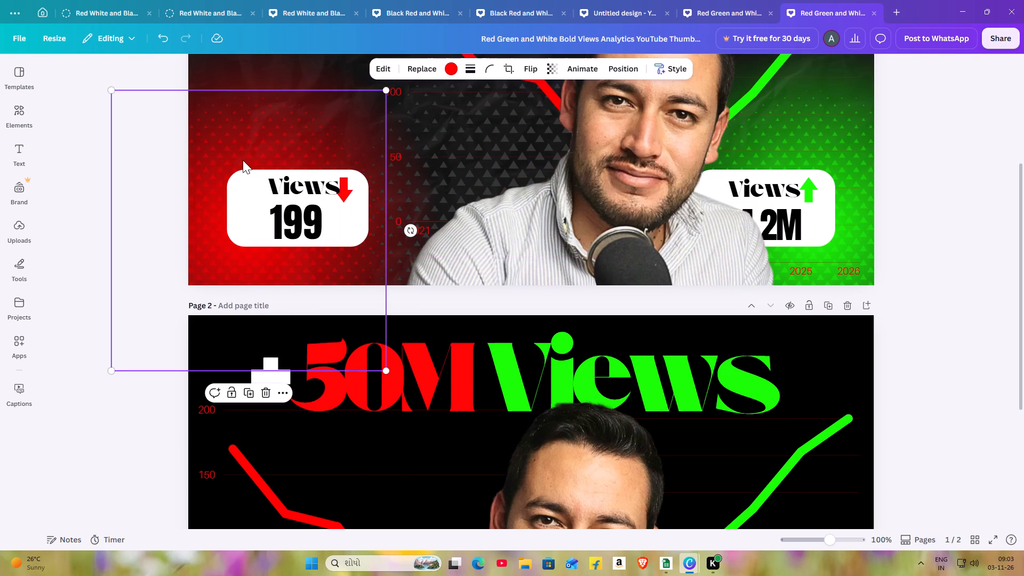
click(277, 174)
scroll(277, 181, down, 3)
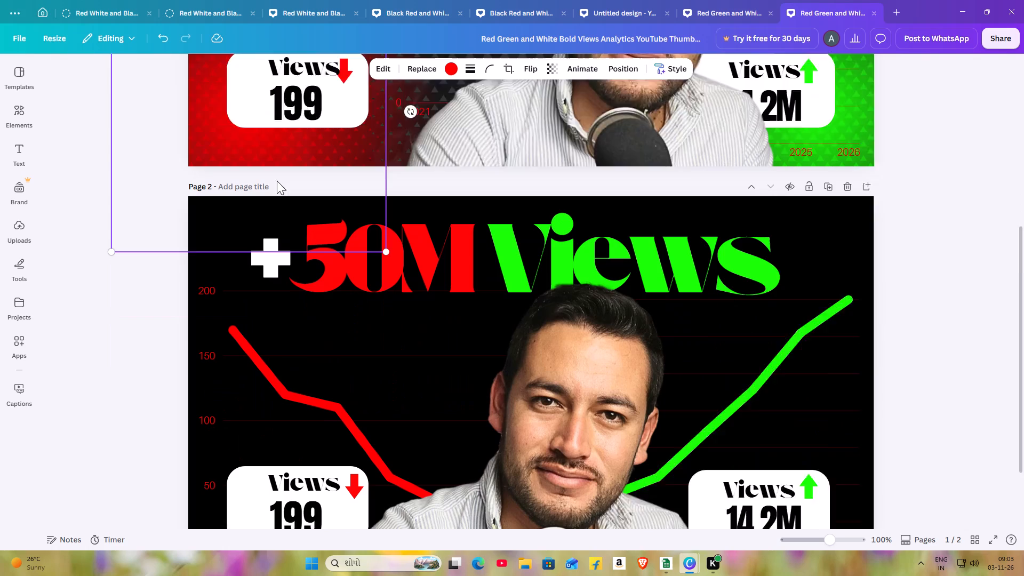
right_click(263, 319)
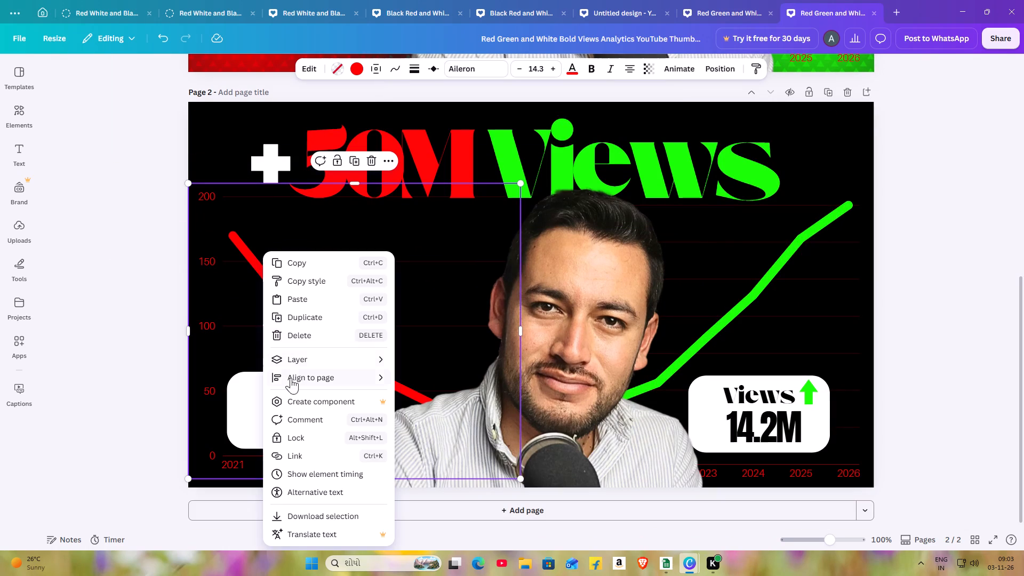
click(299, 303)
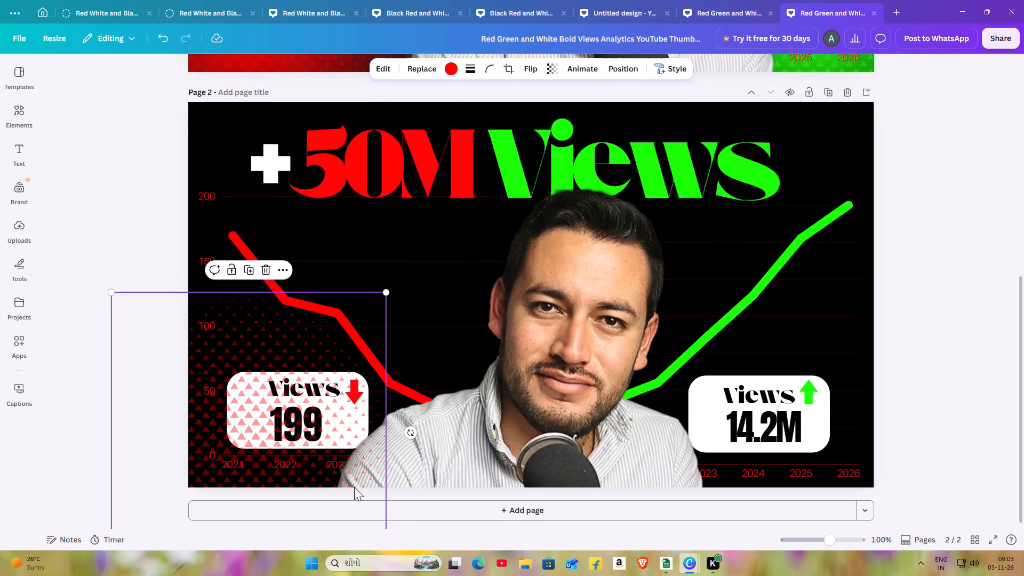
drag(354, 487, 351, 470)
click(351, 470)
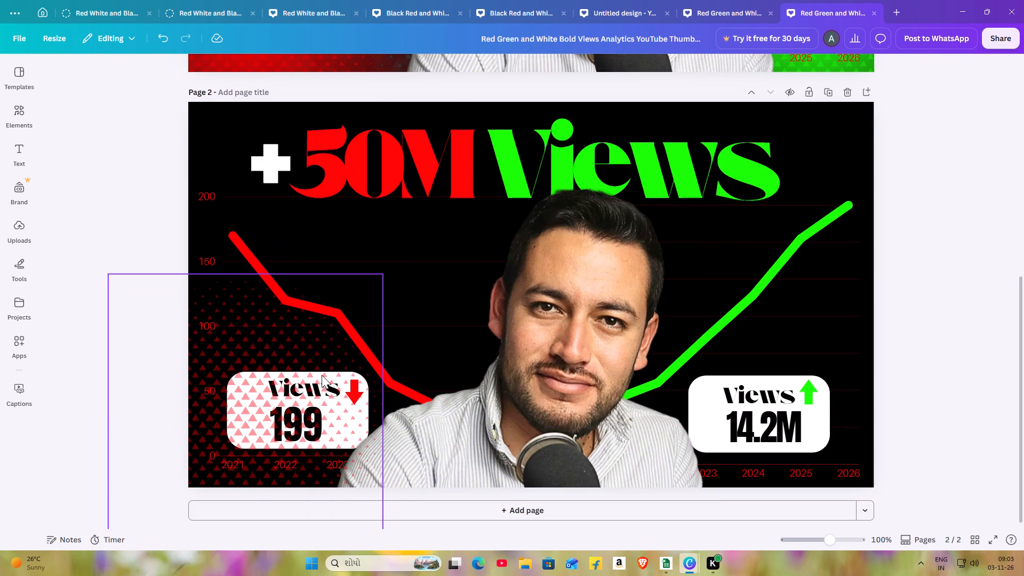
drag(322, 386, 322, 373)
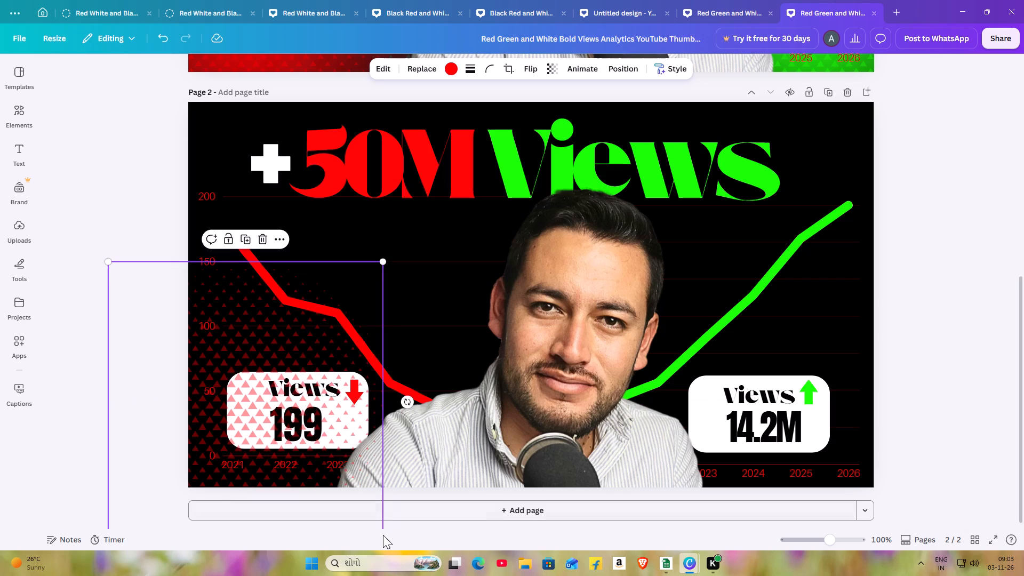
drag(381, 534, 396, 557)
drag(275, 372, 292, 400)
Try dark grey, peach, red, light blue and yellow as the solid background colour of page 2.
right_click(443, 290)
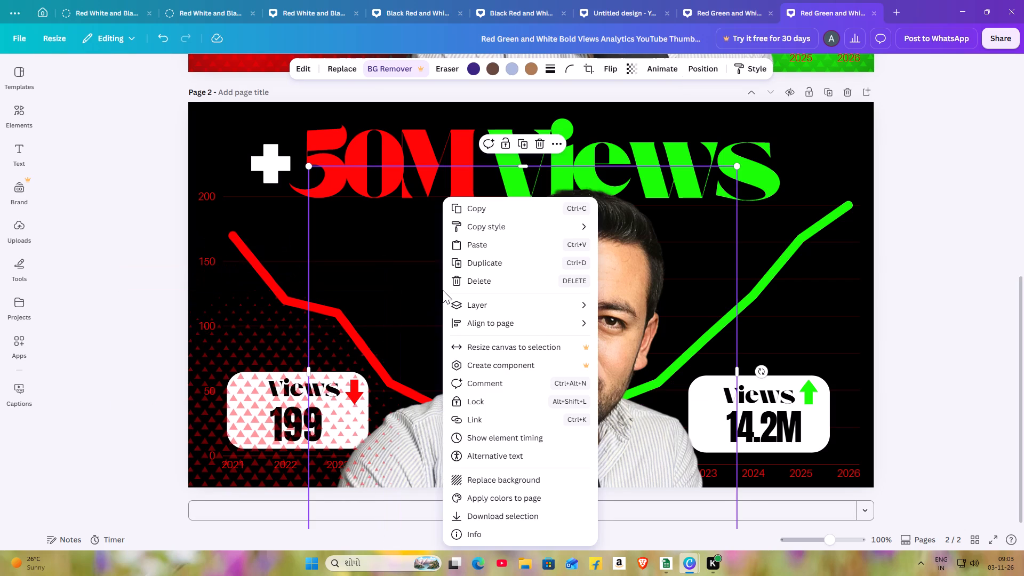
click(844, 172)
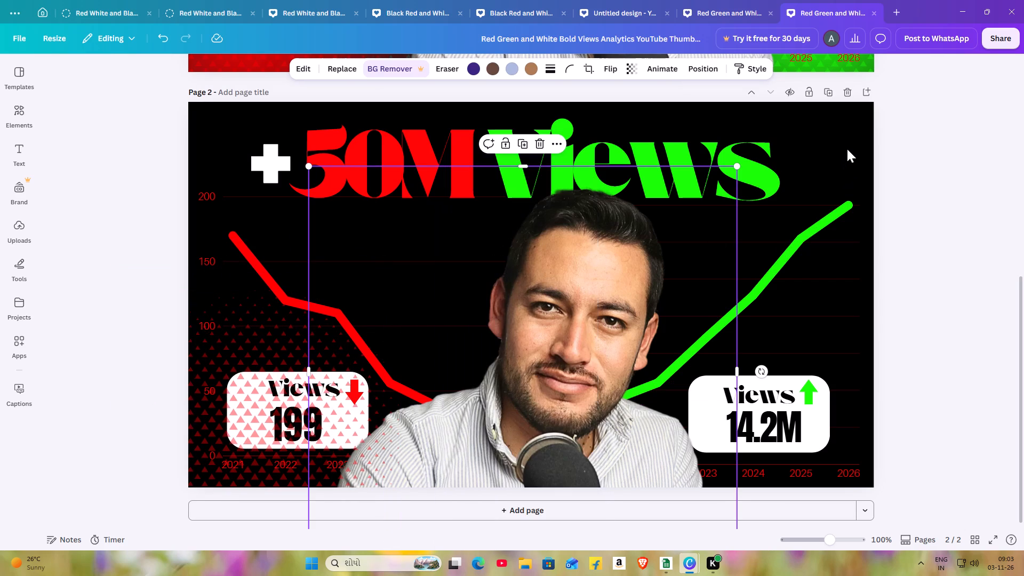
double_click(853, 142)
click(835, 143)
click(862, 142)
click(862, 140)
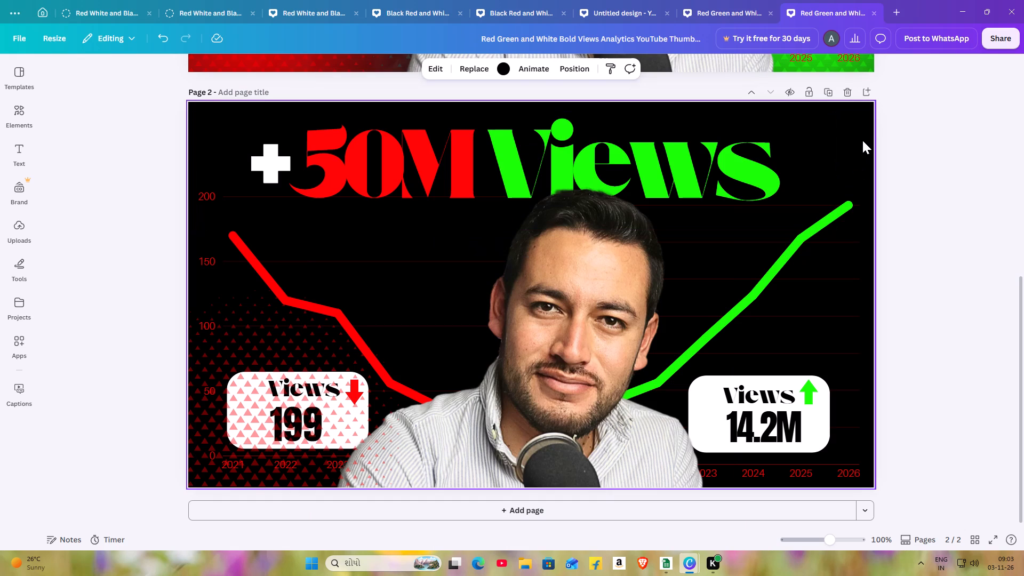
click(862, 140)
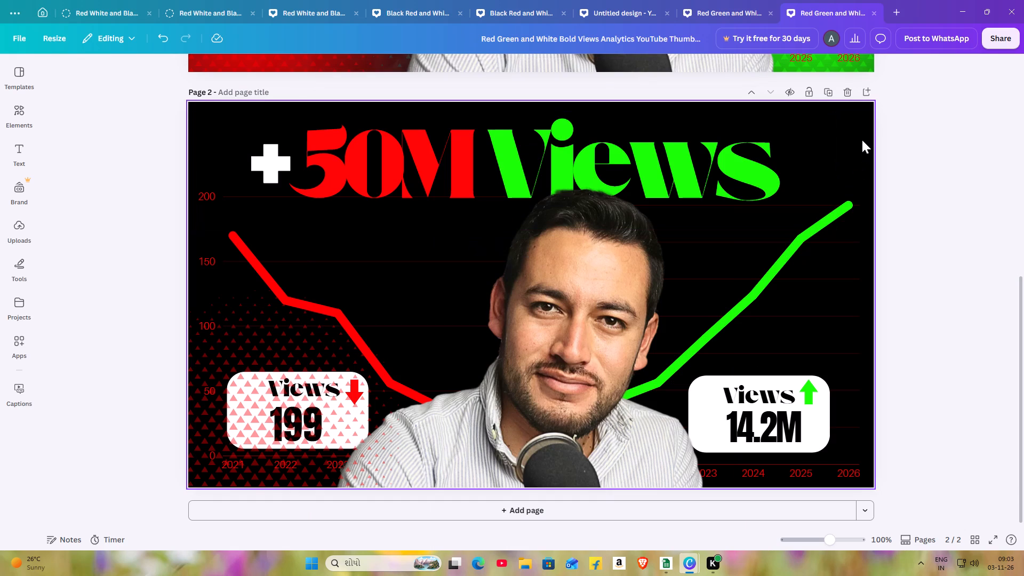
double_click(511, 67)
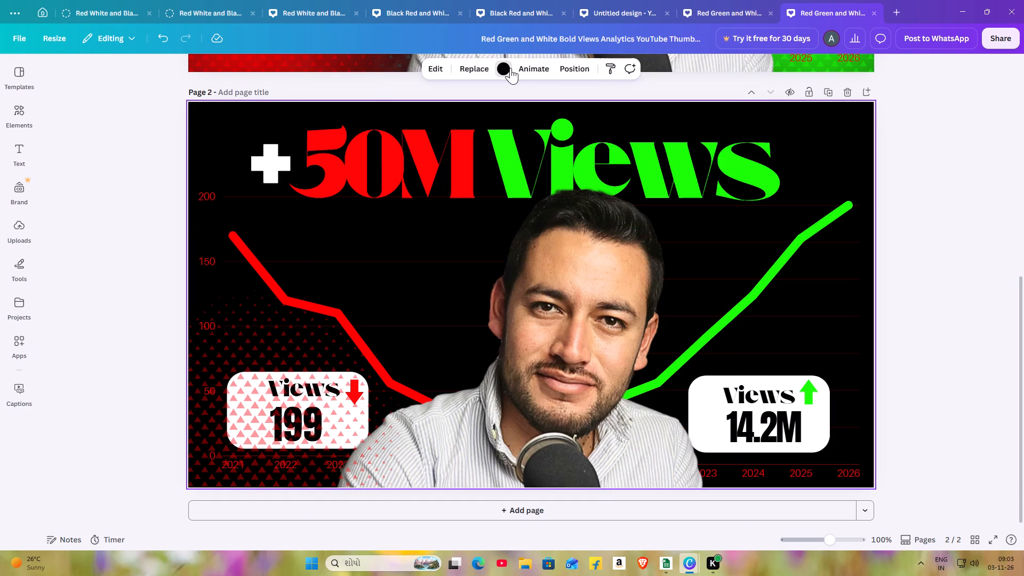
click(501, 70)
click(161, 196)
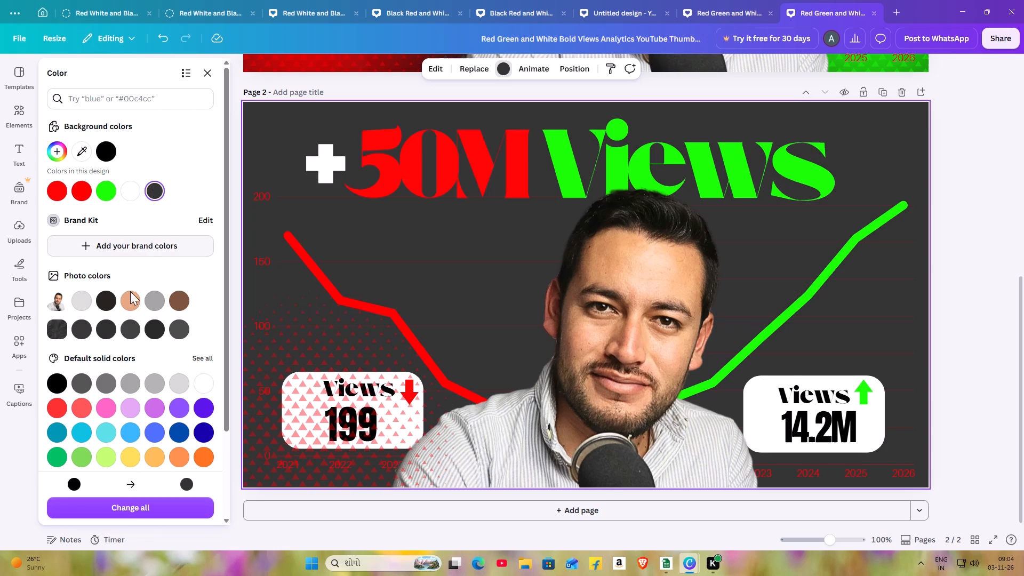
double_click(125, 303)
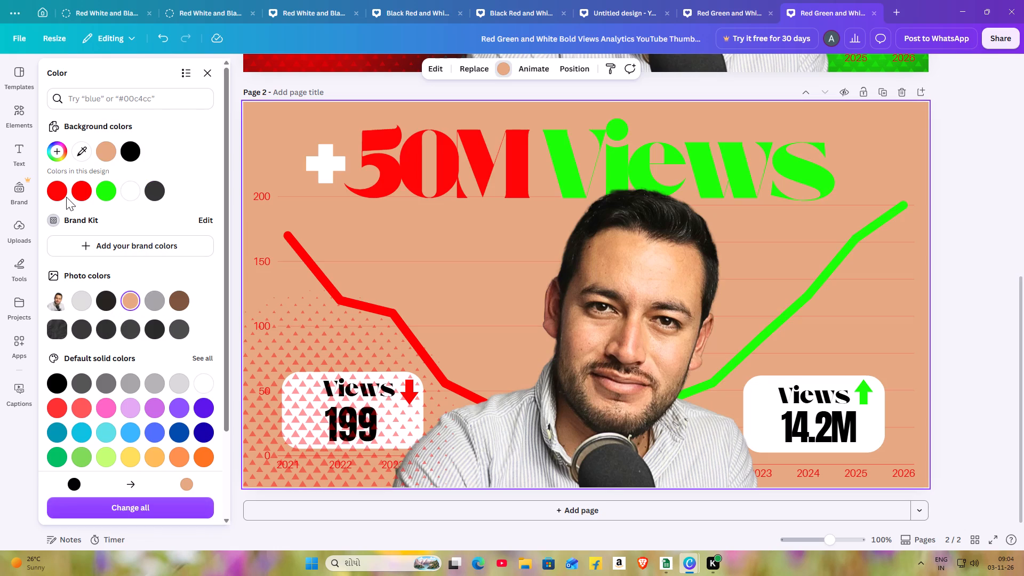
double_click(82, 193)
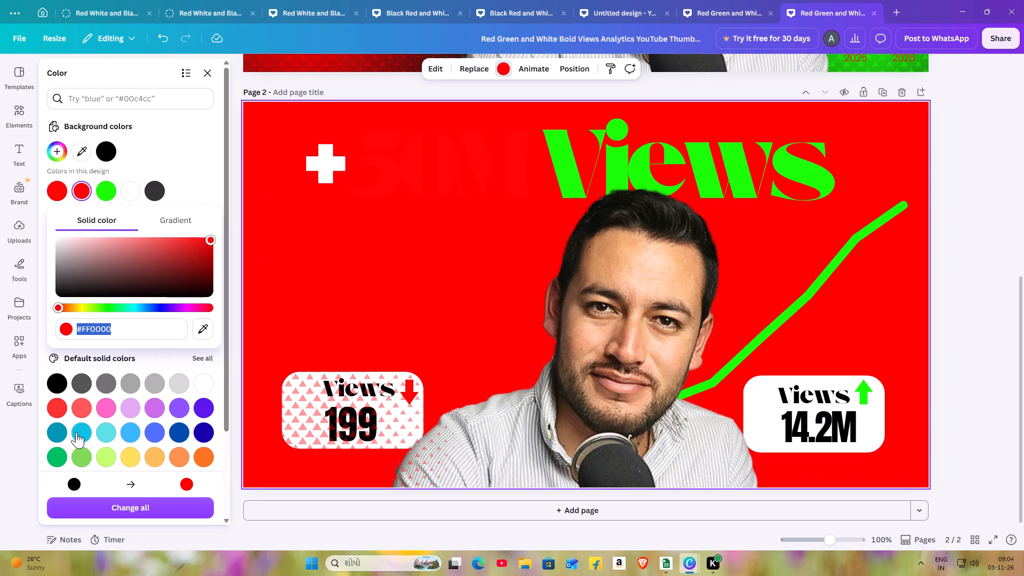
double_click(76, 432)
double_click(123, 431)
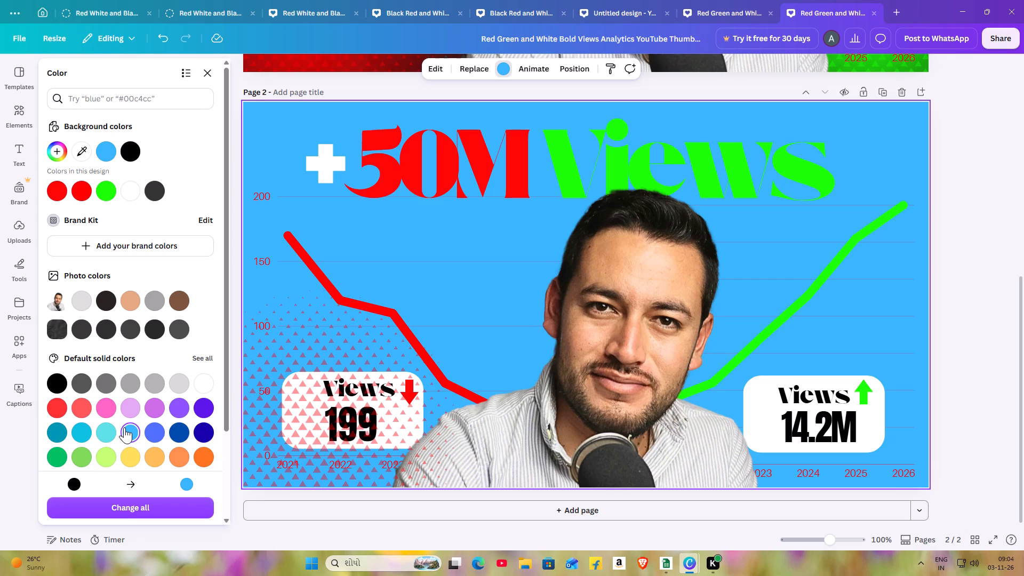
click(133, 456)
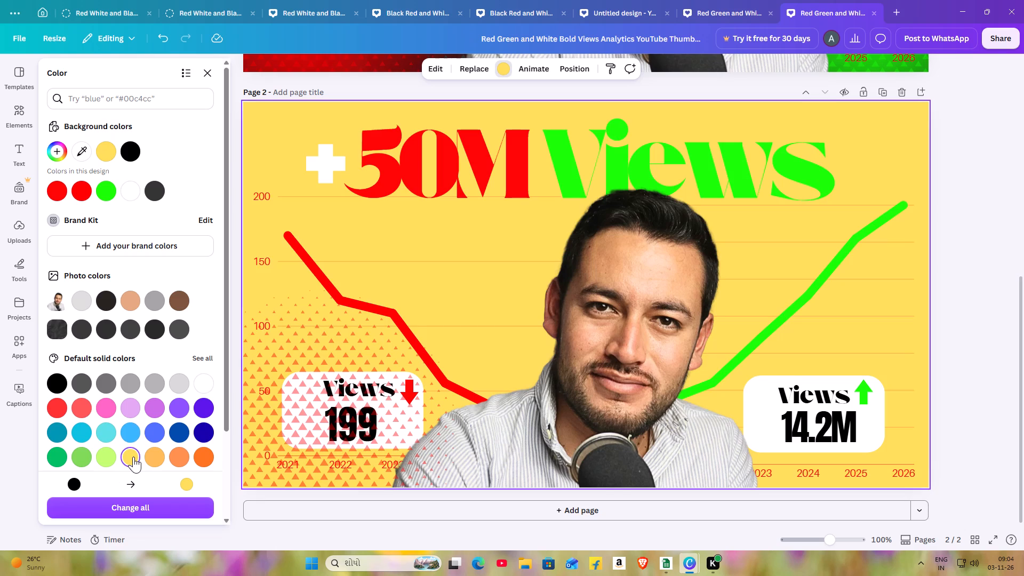
Try several default gradients on page 2's background and settle on the vertical purple-to-yellow one.
scroll(194, 442, down, 4)
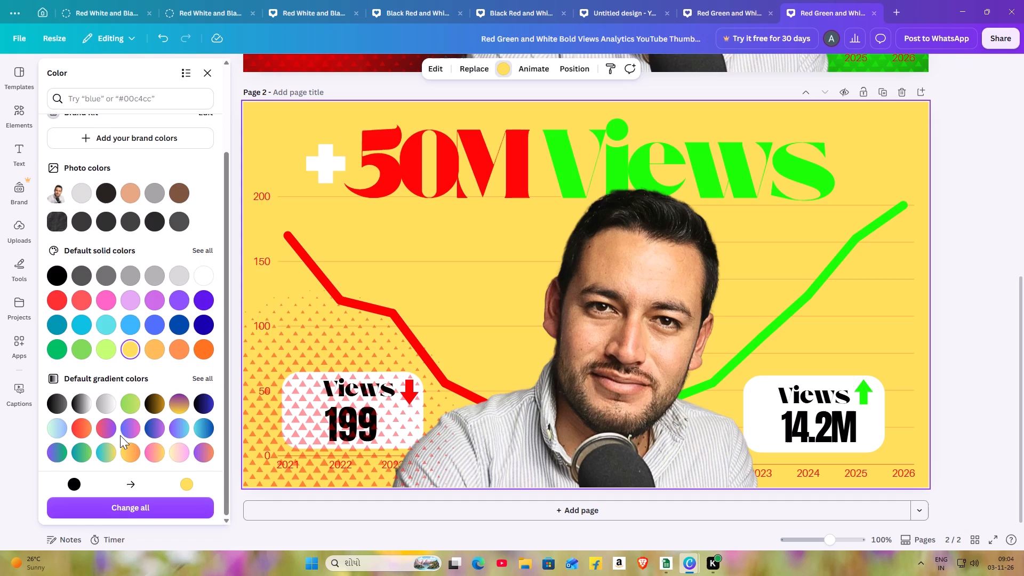
click(122, 432)
click(109, 428)
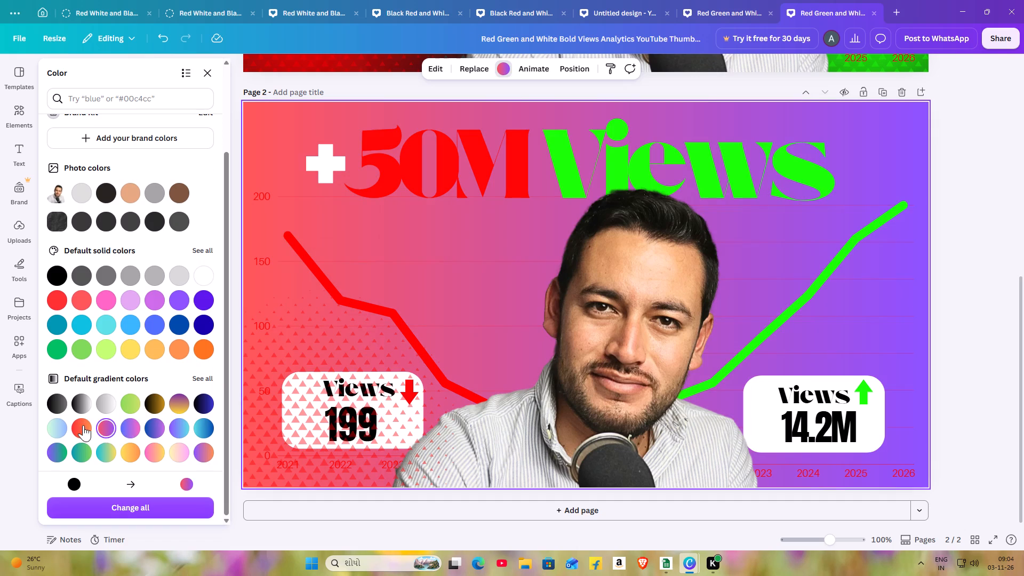
double_click(77, 453)
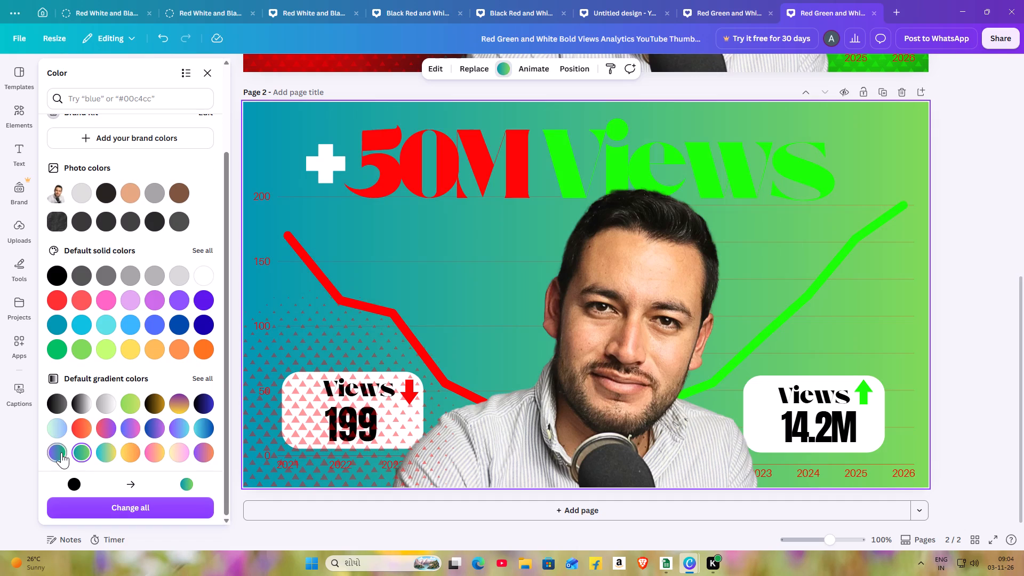
double_click(170, 403)
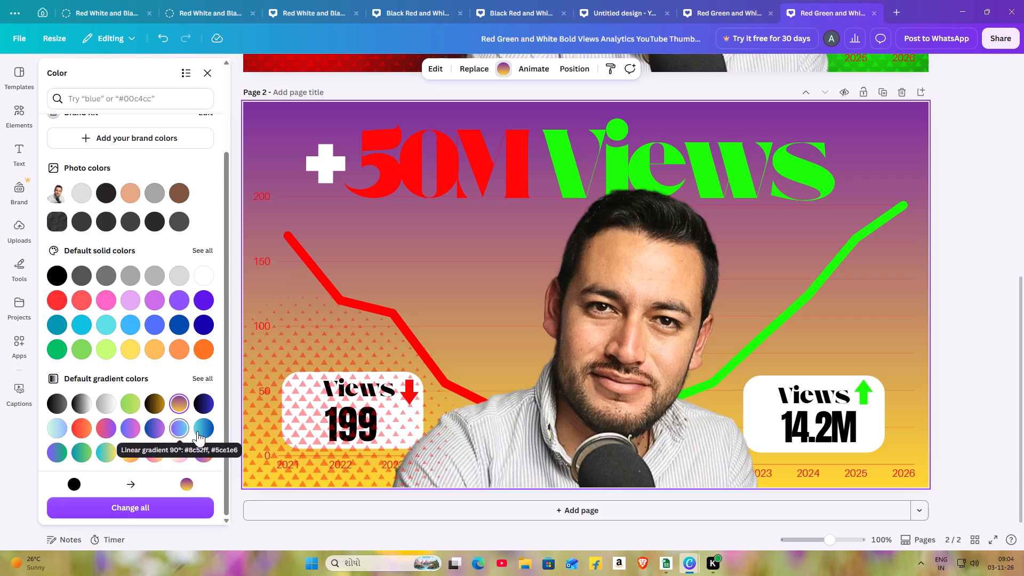
Send page 2's red triangle pattern to the back so it sits behind the 199 card, and close the colour options.
click(319, 406)
right_click(319, 406)
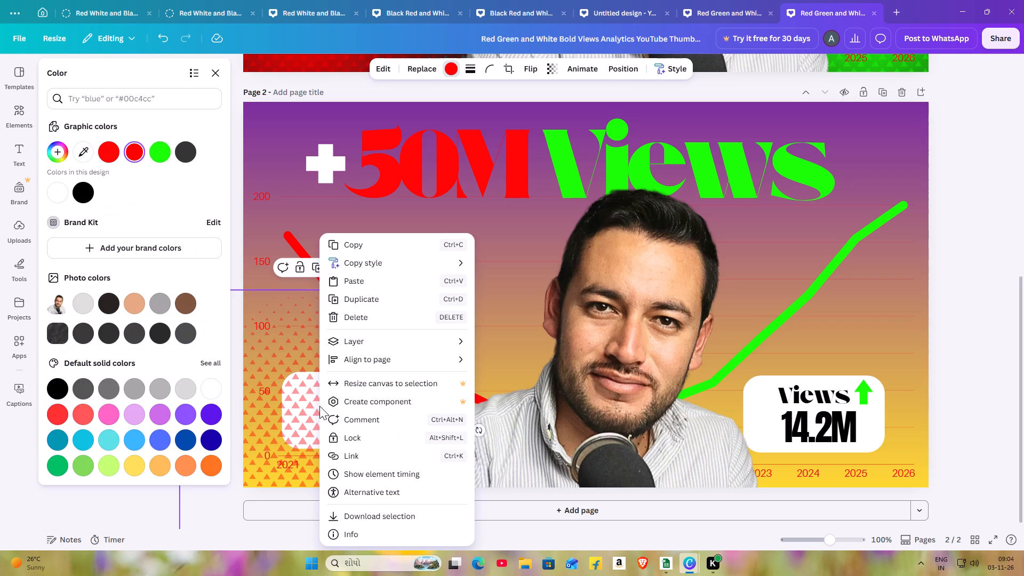
double_click(342, 347)
click(383, 345)
double_click(480, 379)
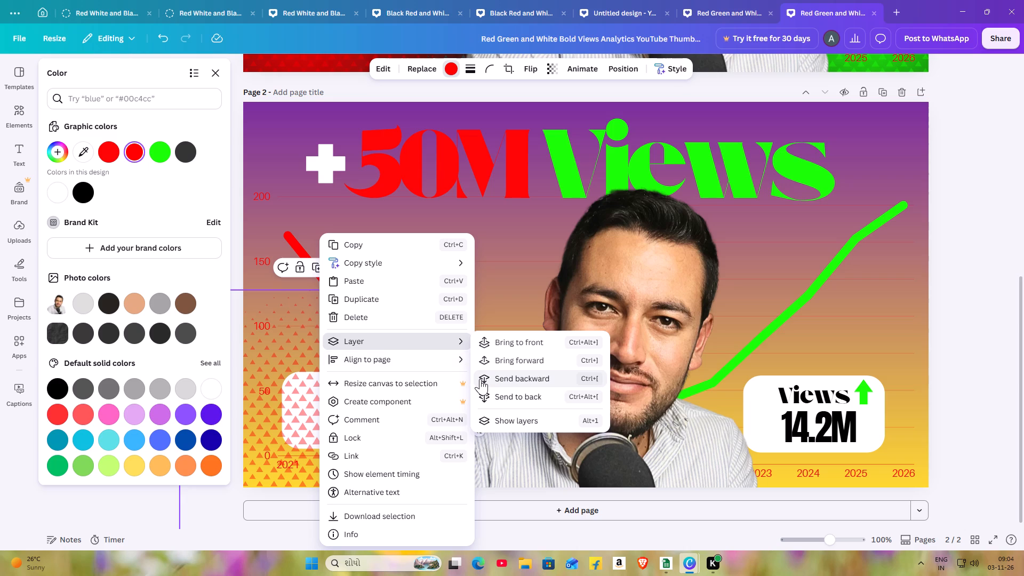
click(487, 376)
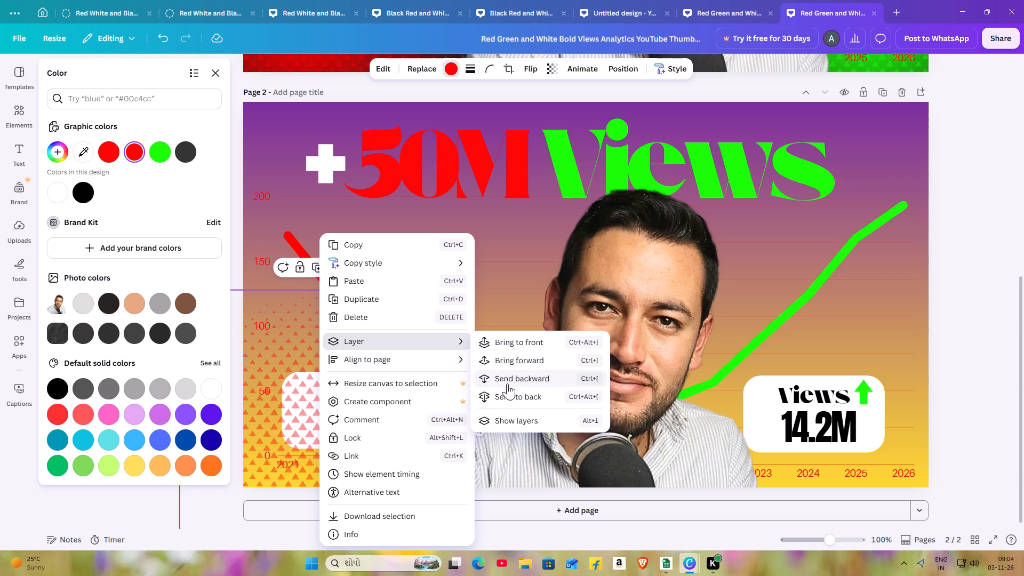
click(511, 394)
click(514, 268)
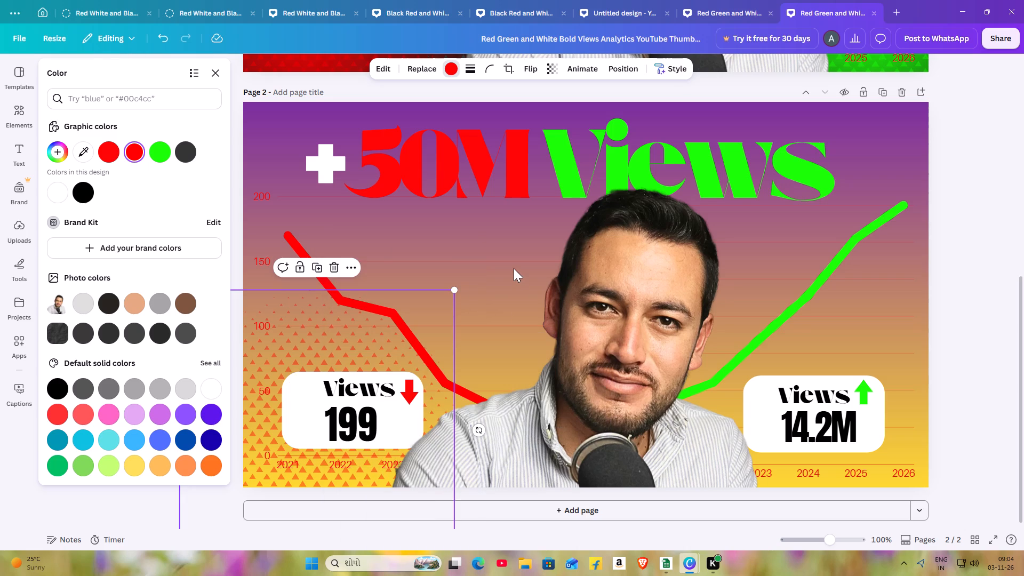
right_click(514, 268)
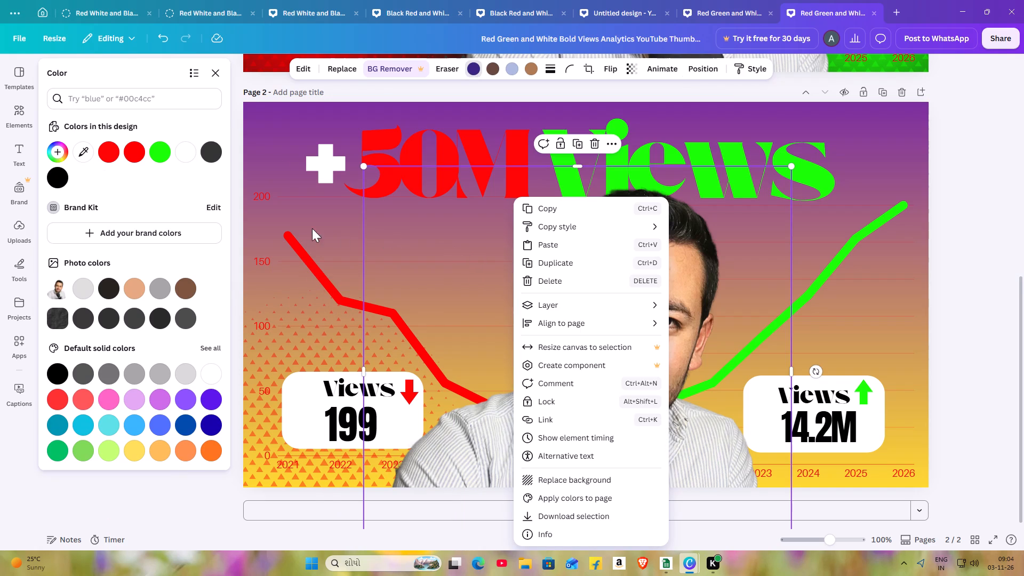
click(210, 74)
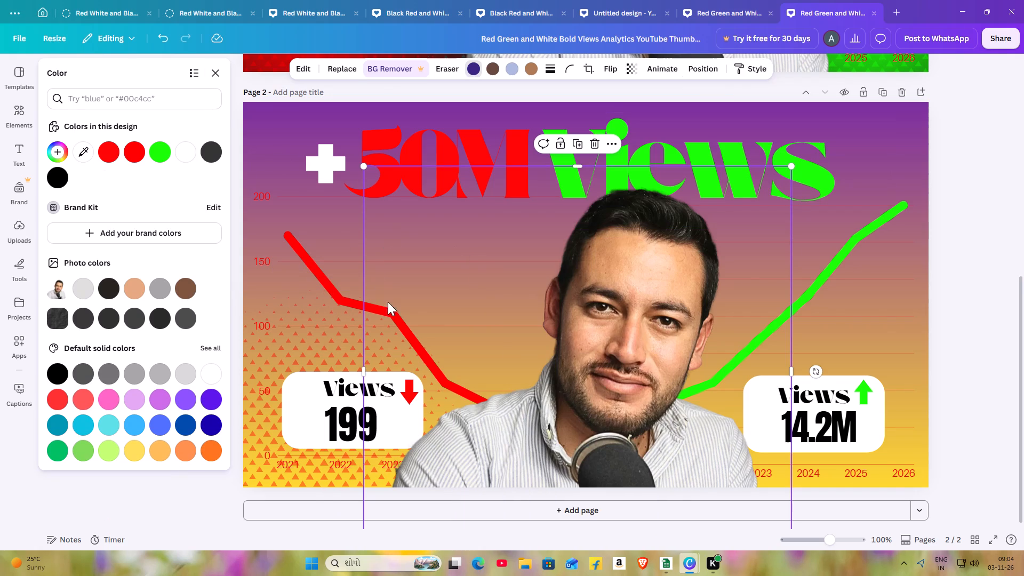
double_click(210, 76)
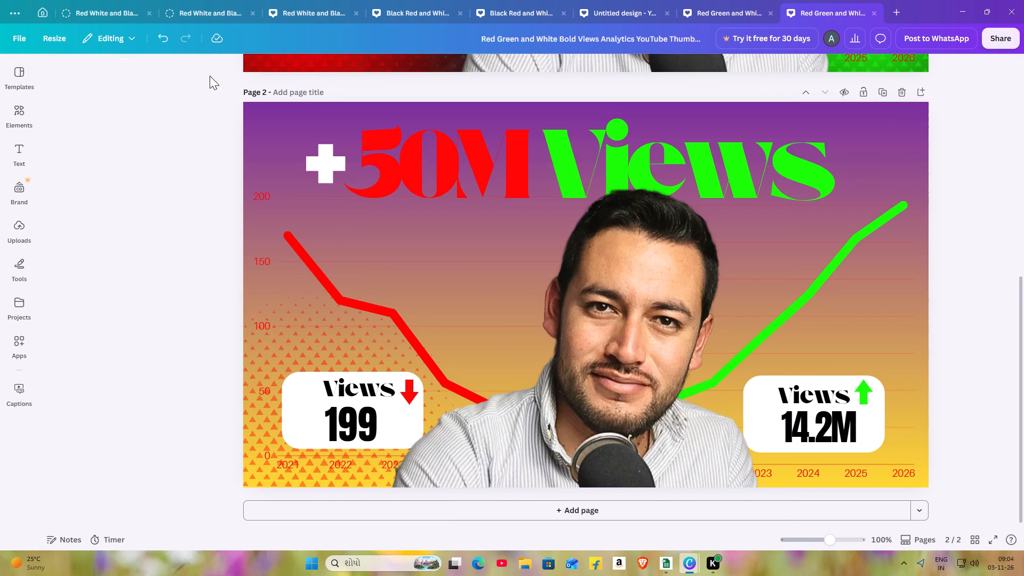
Move the portrait and the green line chart on page 1 aside to free the green triangle pattern around the 14.2M card.
scroll(414, 178, up, 5)
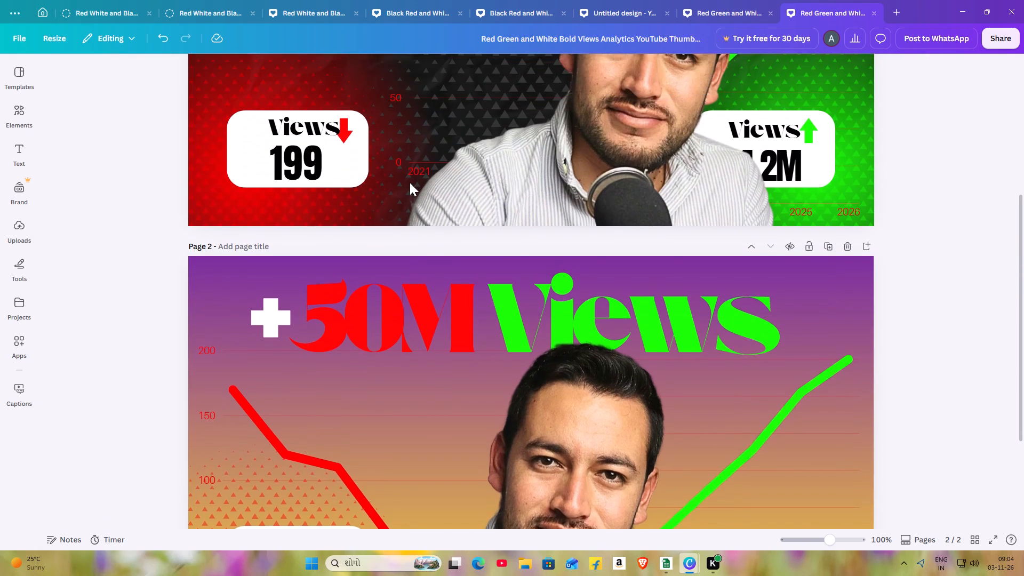
right_click(862, 210)
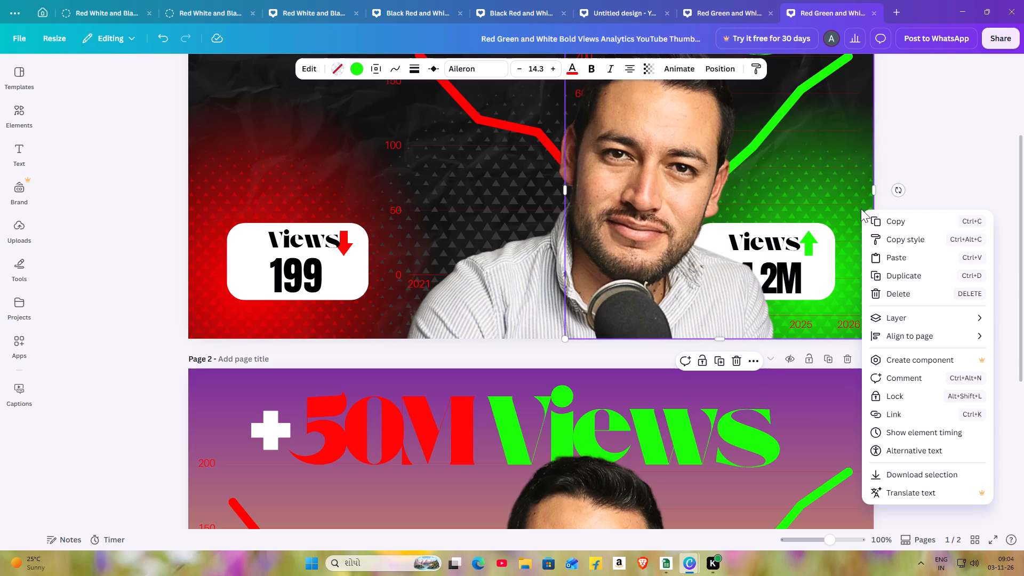
drag(807, 189, 740, 173)
click(740, 173)
drag(802, 199, 730, 180)
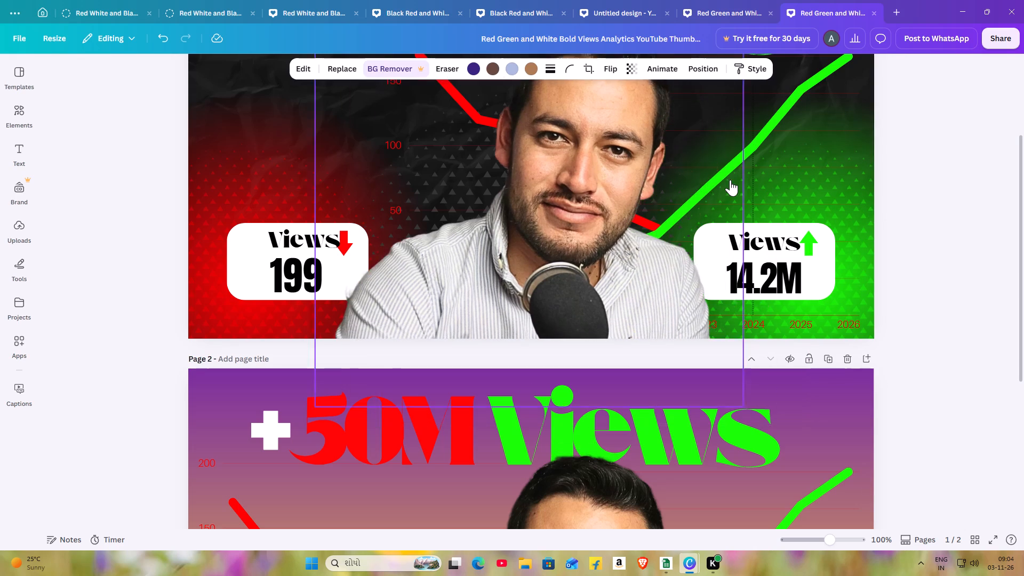
drag(730, 180, 682, 174)
drag(795, 197, 583, 166)
Copy the green triangle pattern from page 1 and paste it over the 14.2M card corner of page 2.
right_click(795, 214)
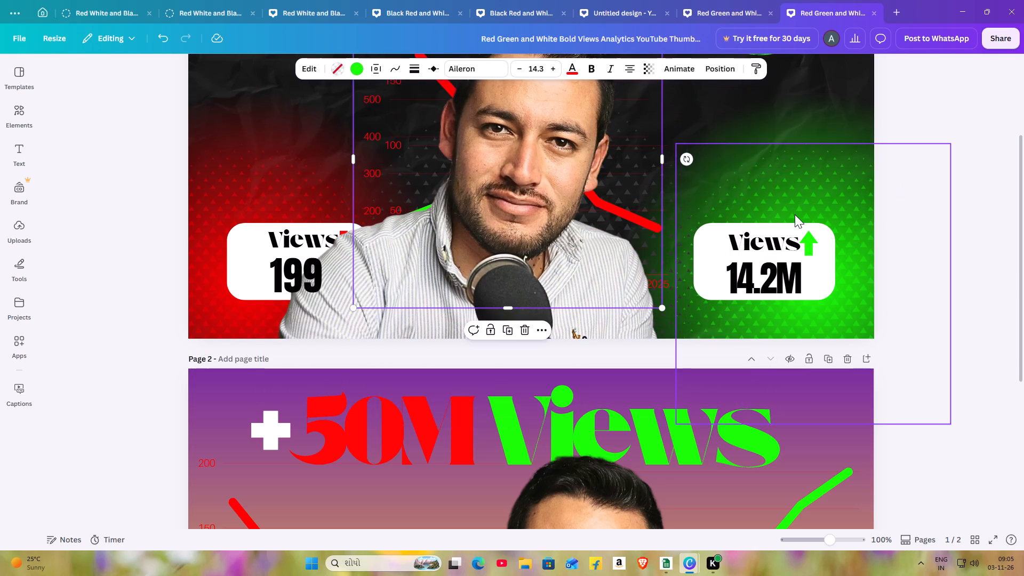
double_click(825, 224)
scroll(825, 224, down, 2)
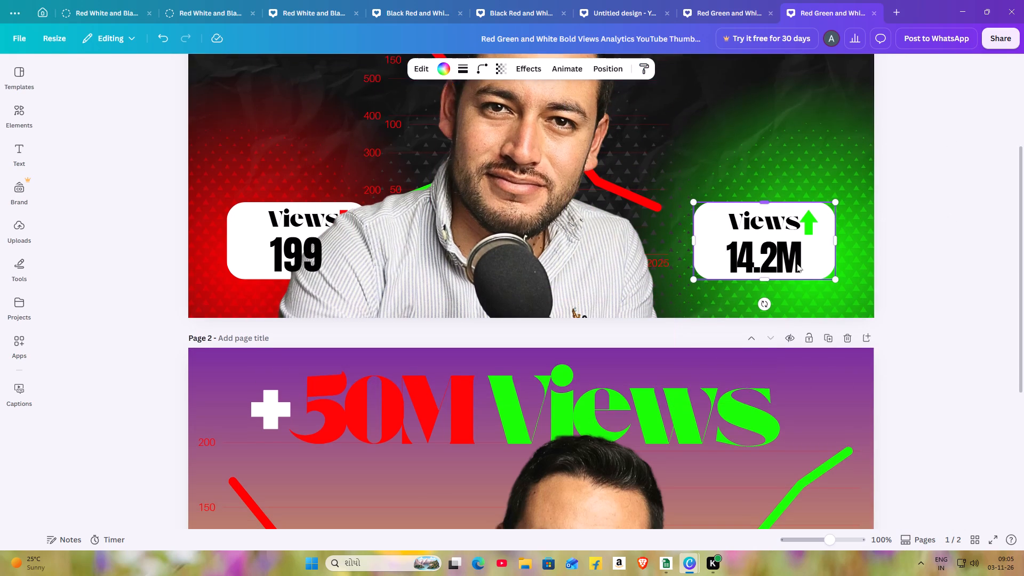
scroll(795, 268, down, 2)
right_click(776, 406)
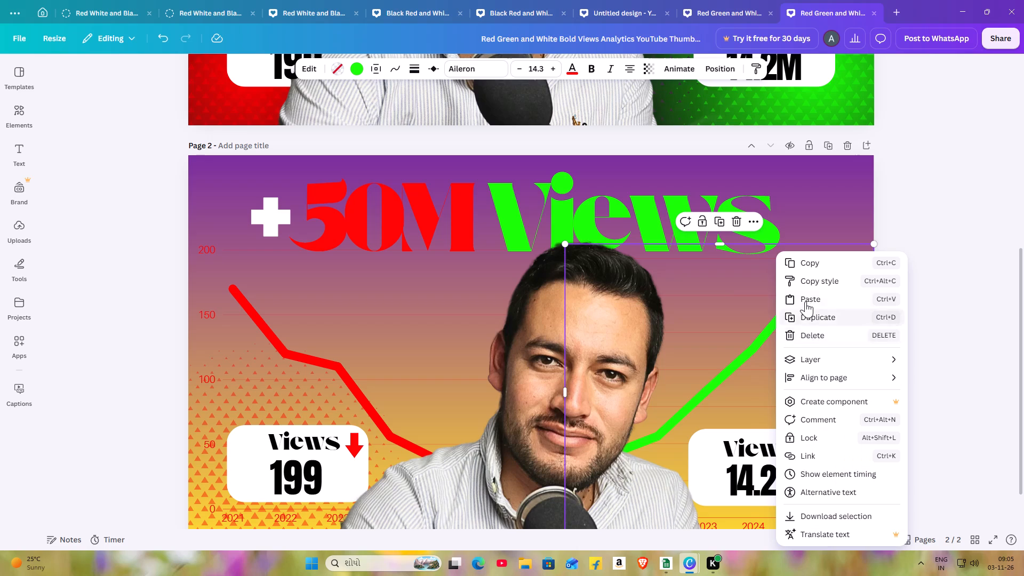
click(806, 300)
Send page 2's green triangle pattern to the back, behind the 14.2M card.
right_click(802, 413)
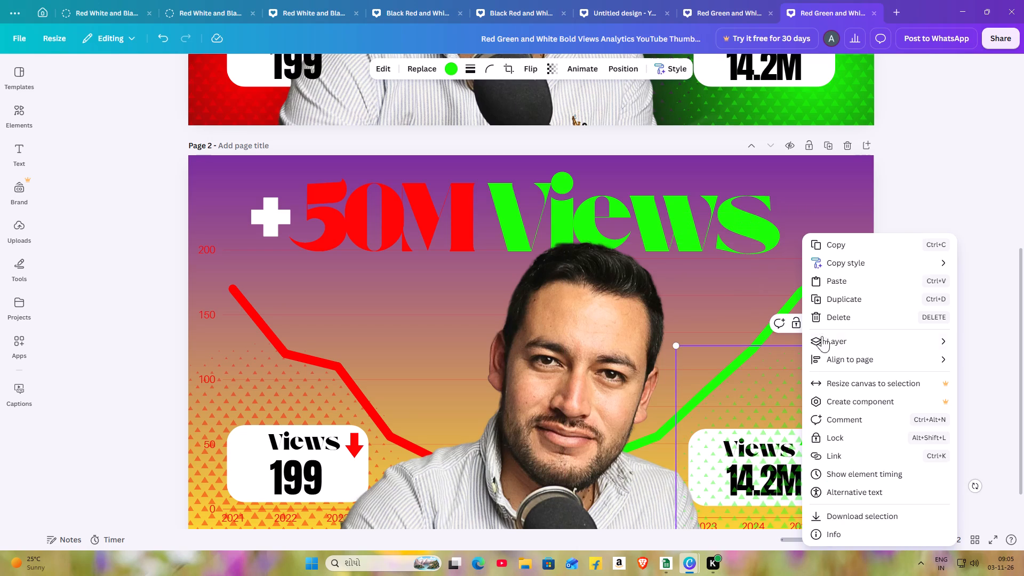
double_click(844, 341)
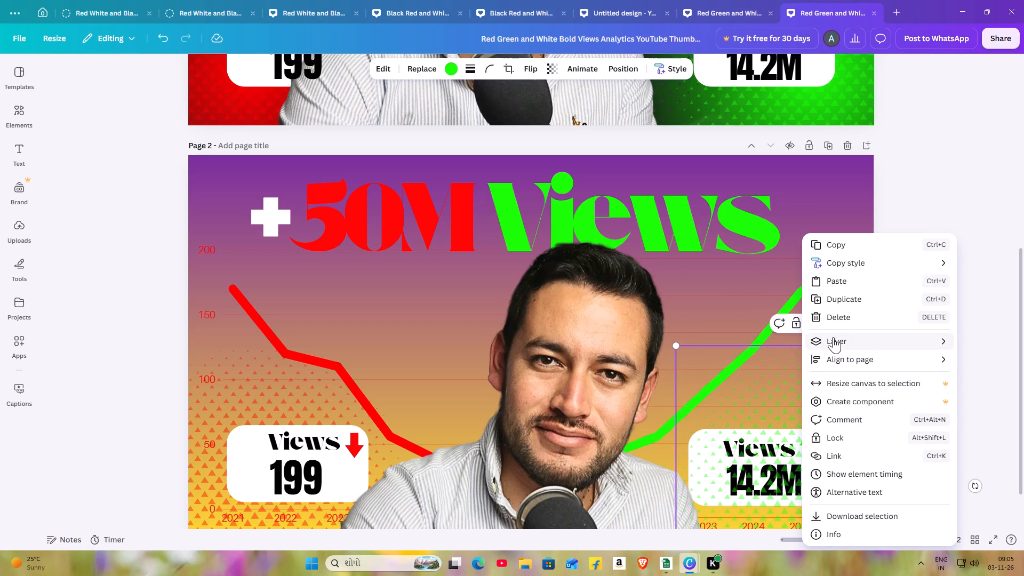
click(833, 337)
double_click(741, 394)
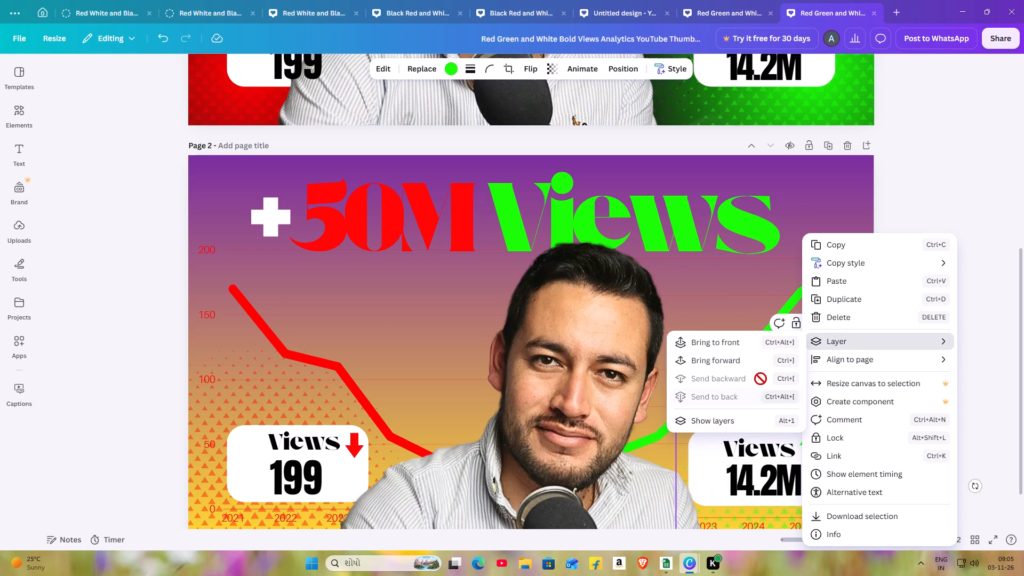
click(735, 382)
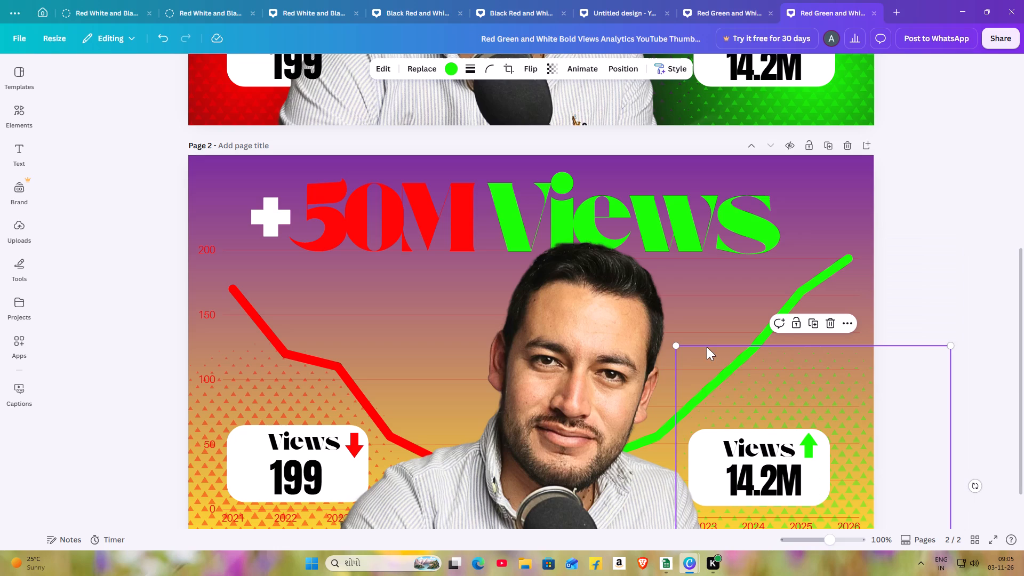
scroll(652, 307, down, 2)
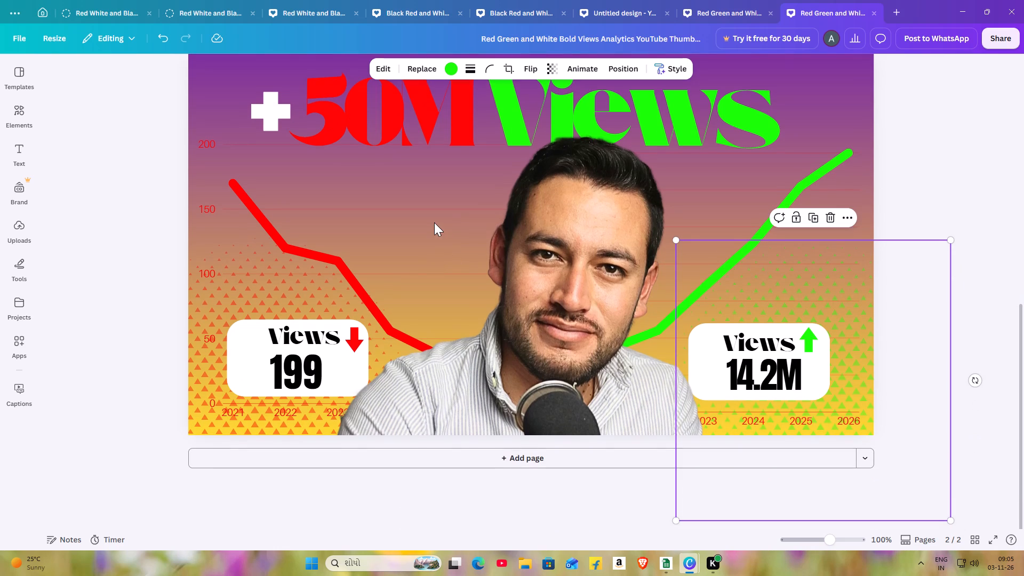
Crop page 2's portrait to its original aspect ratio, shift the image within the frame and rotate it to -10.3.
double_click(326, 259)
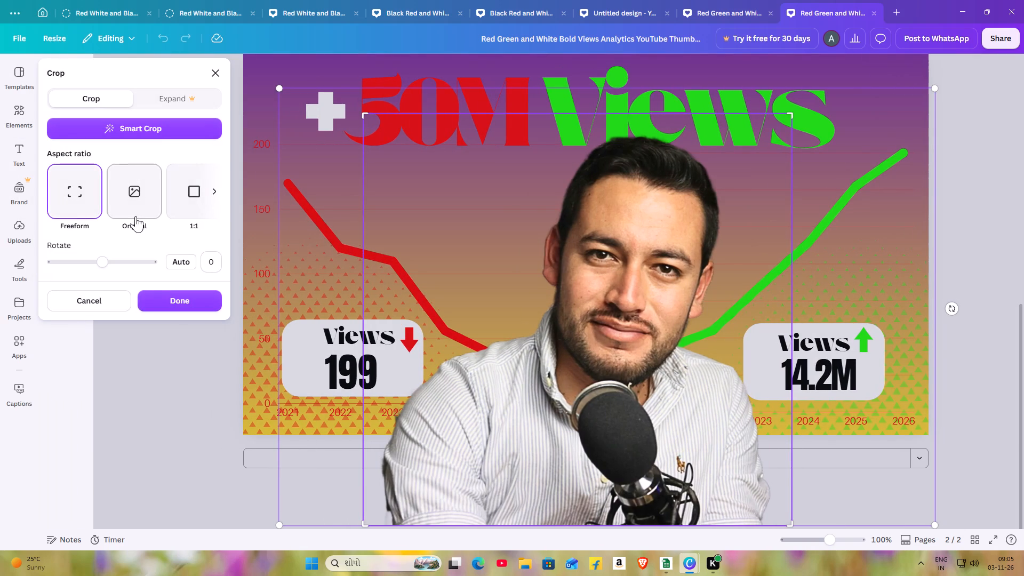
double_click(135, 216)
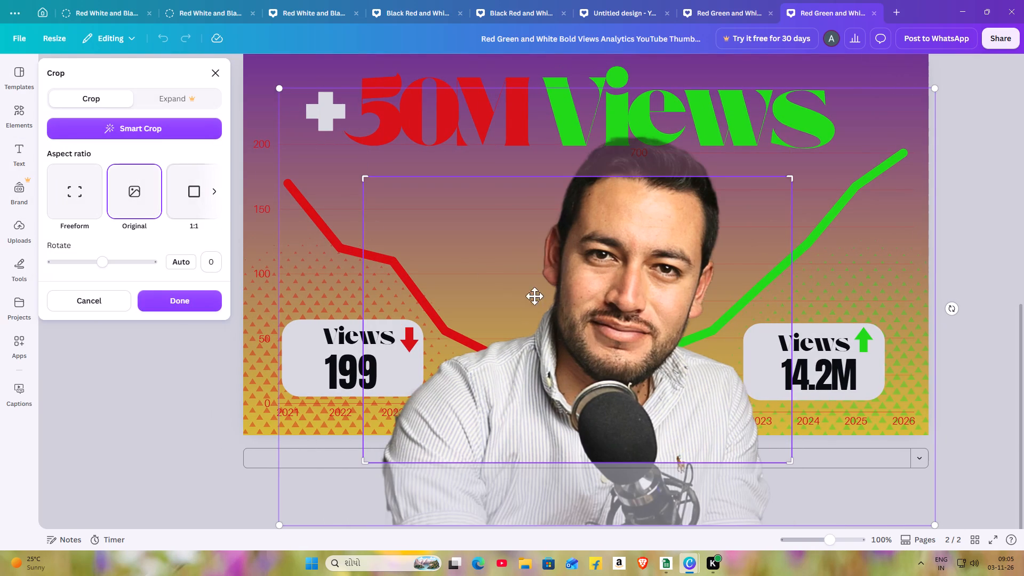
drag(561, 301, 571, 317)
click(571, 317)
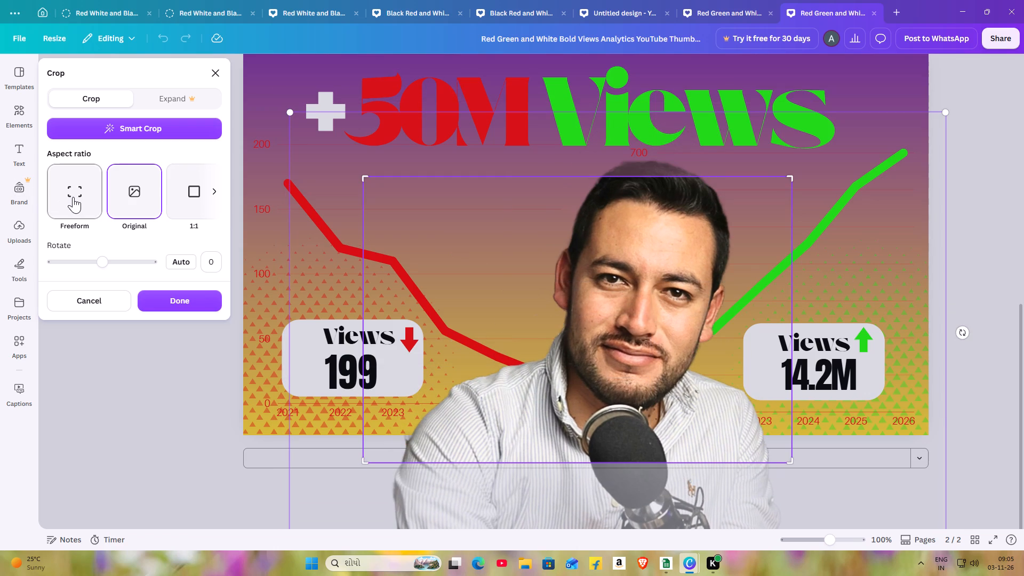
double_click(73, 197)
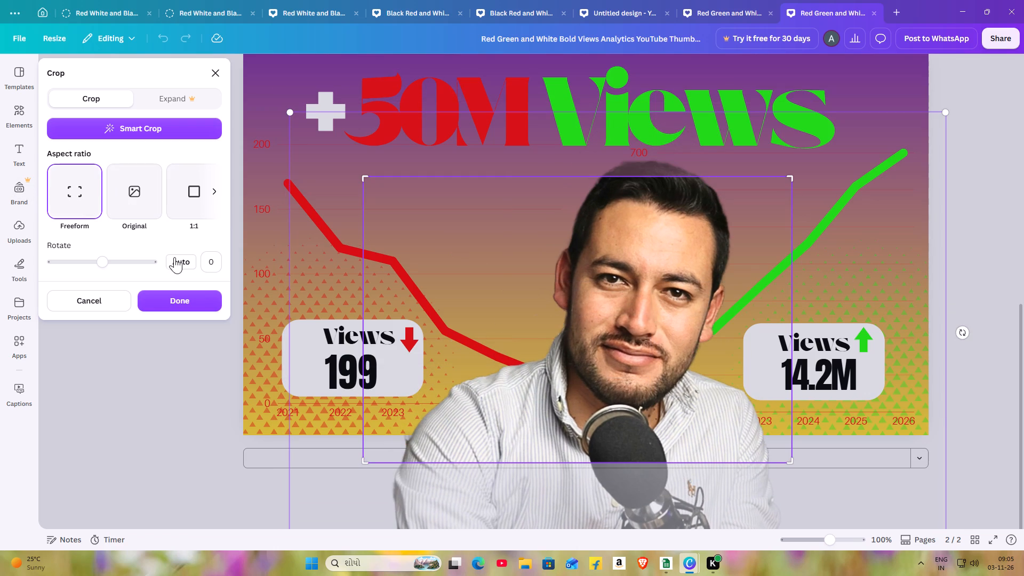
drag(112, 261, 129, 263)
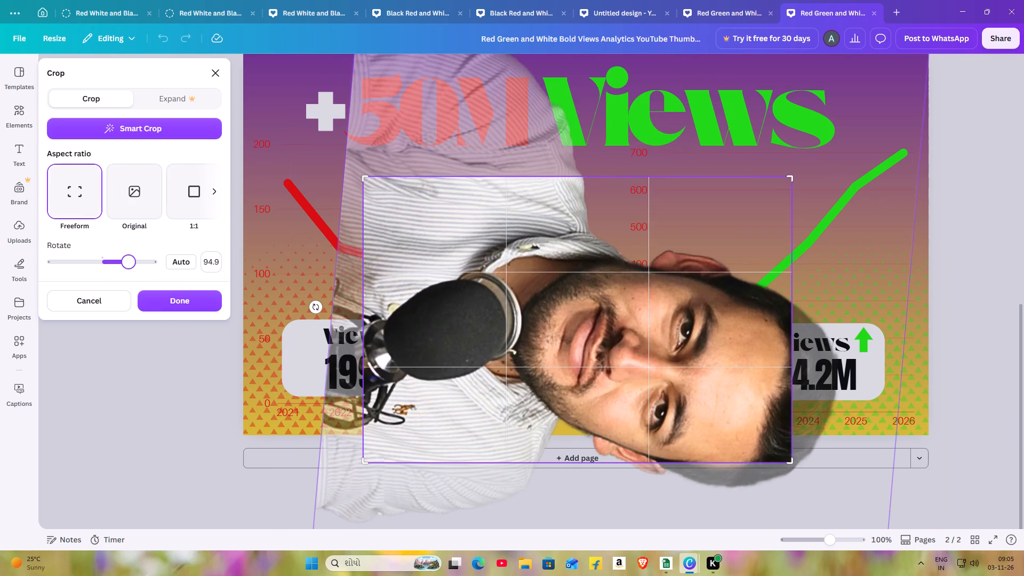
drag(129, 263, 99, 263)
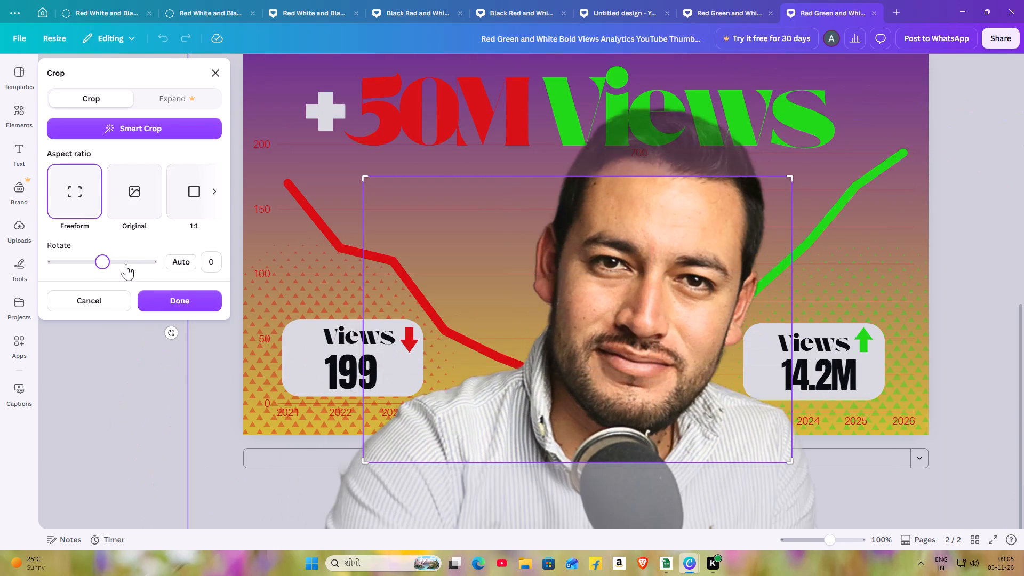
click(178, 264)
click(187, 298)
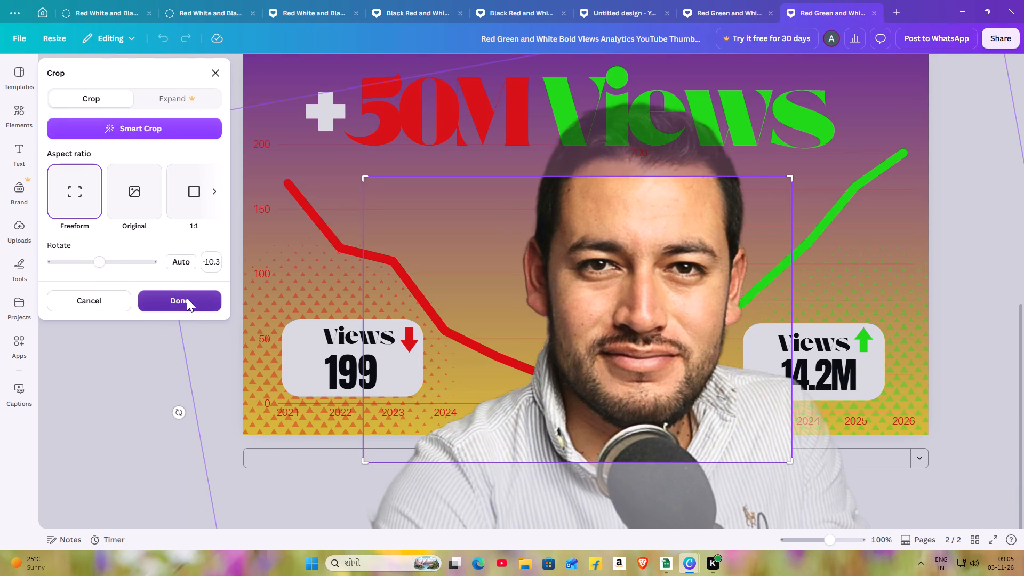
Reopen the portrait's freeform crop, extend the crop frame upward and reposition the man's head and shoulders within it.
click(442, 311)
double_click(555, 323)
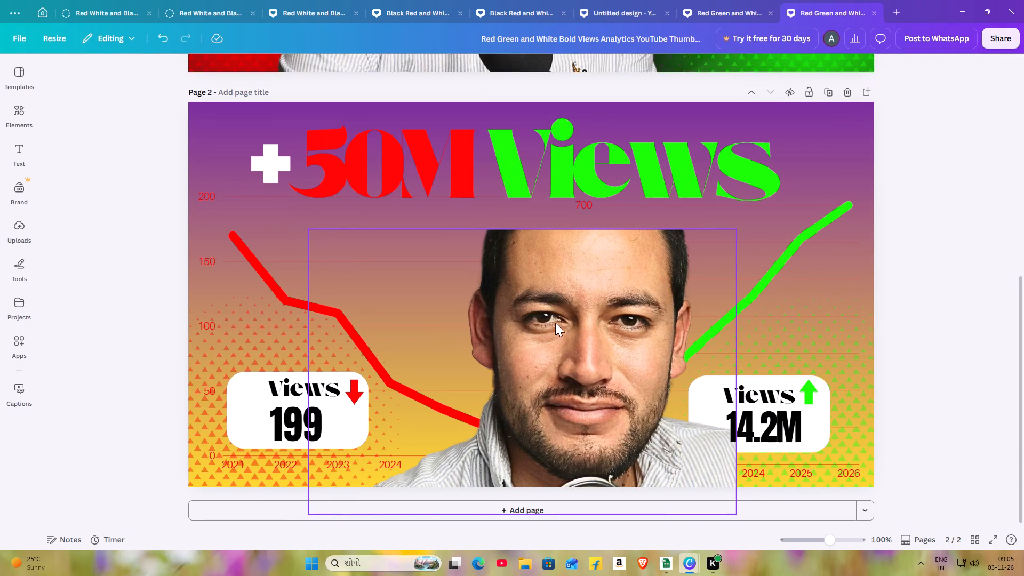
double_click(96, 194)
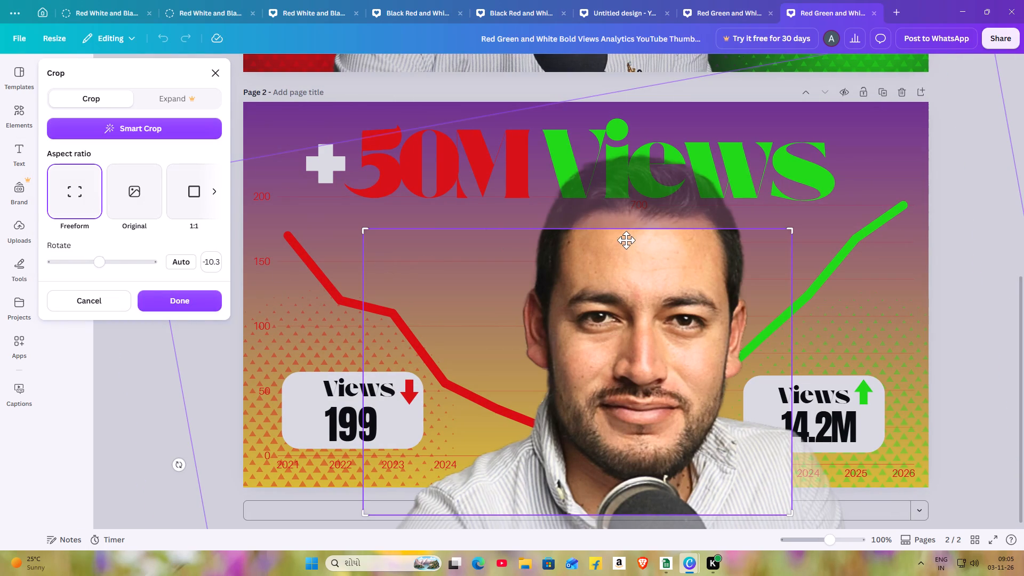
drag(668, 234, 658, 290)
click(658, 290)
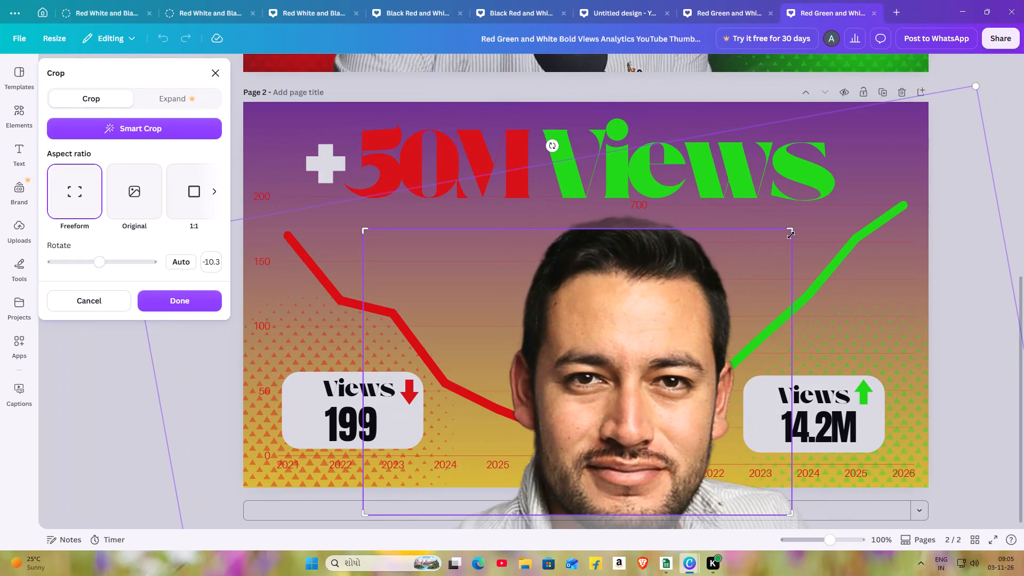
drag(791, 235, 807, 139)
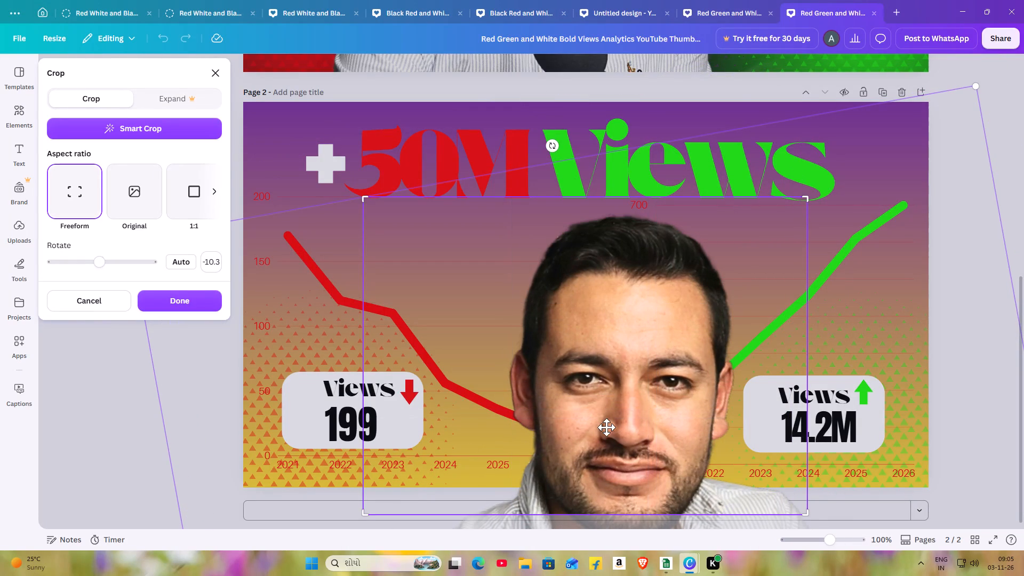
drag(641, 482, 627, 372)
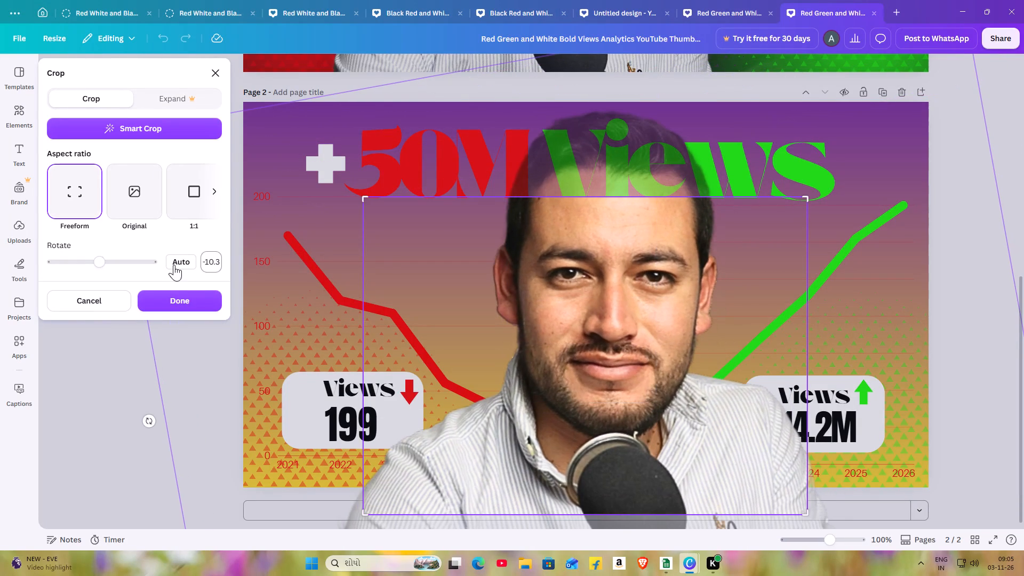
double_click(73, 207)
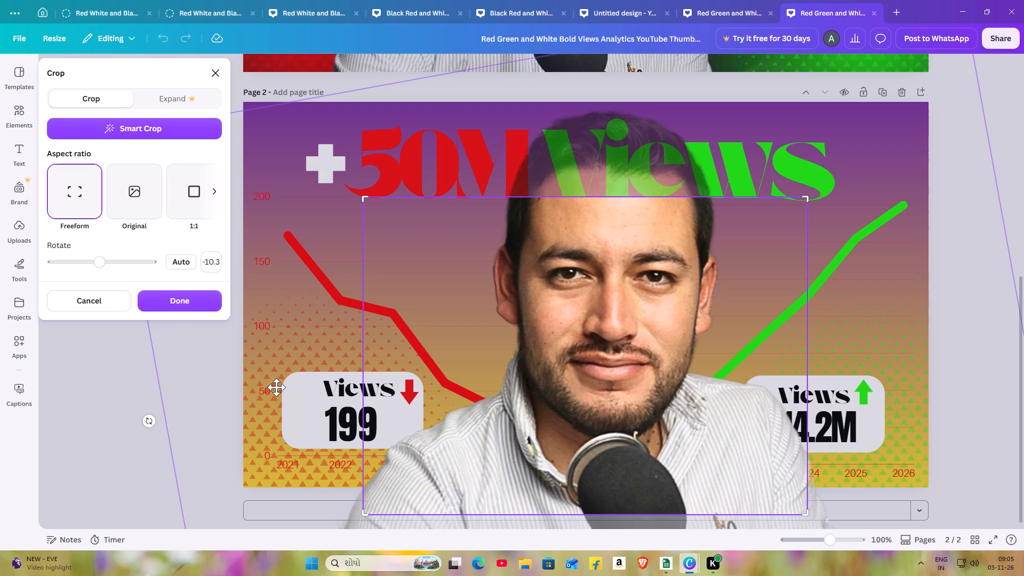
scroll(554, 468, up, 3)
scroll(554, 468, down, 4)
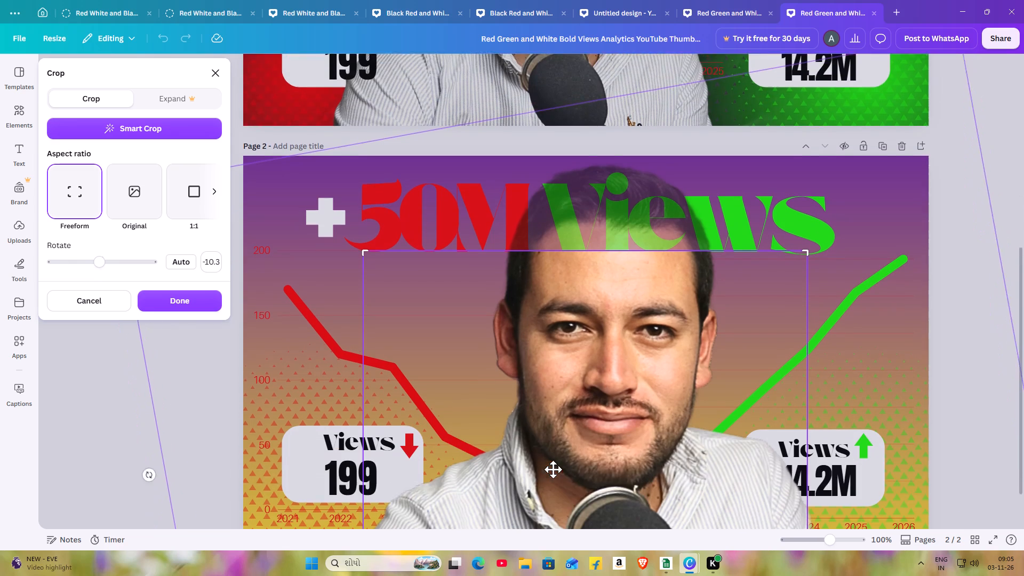
Delete the portrait from page 2.
right_click(611, 449)
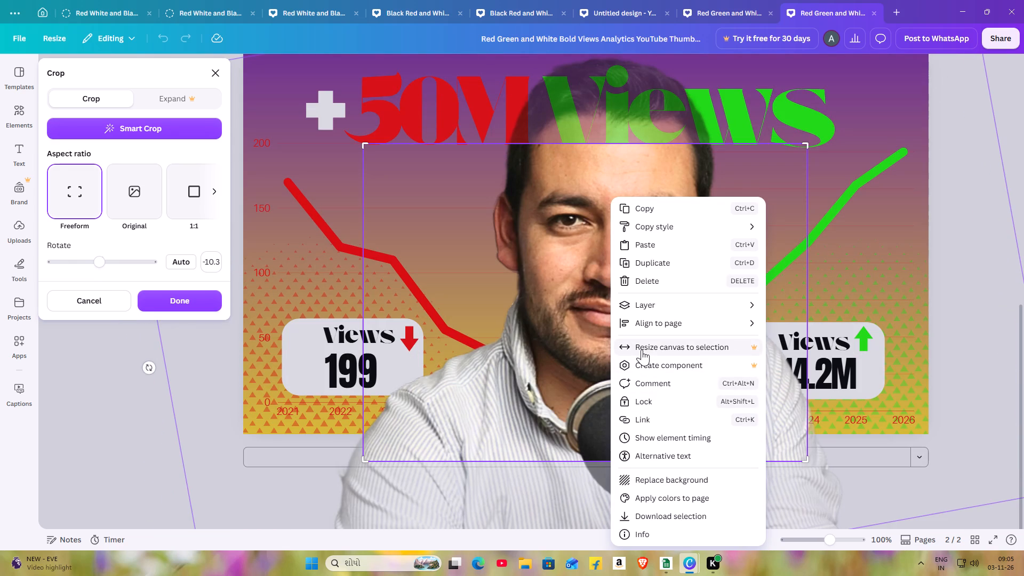
click(679, 290)
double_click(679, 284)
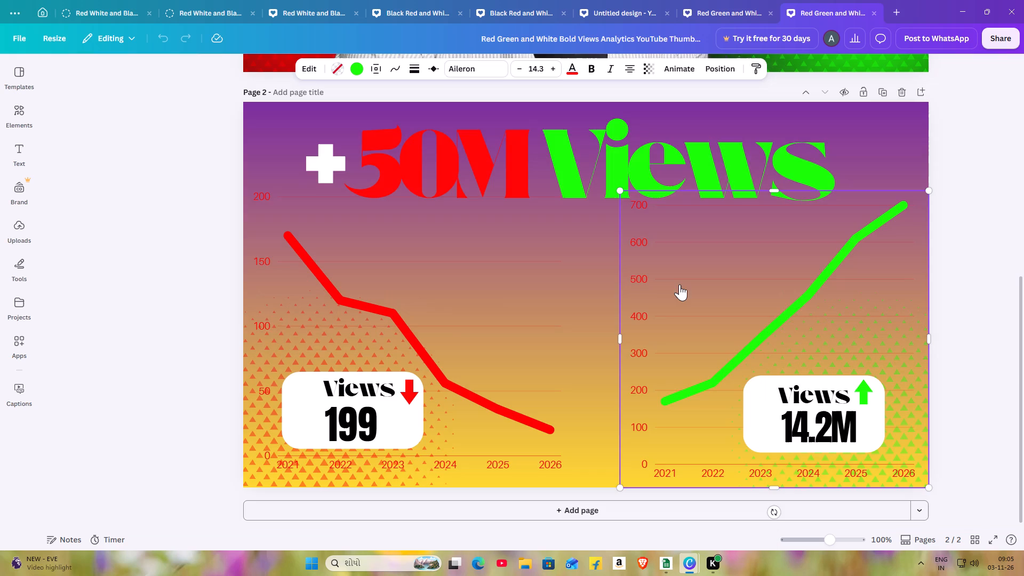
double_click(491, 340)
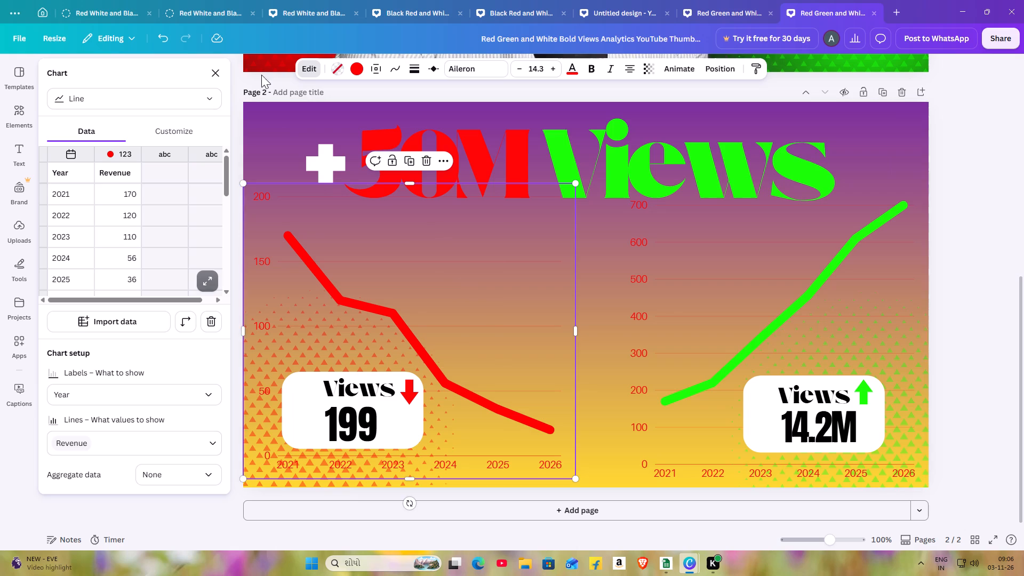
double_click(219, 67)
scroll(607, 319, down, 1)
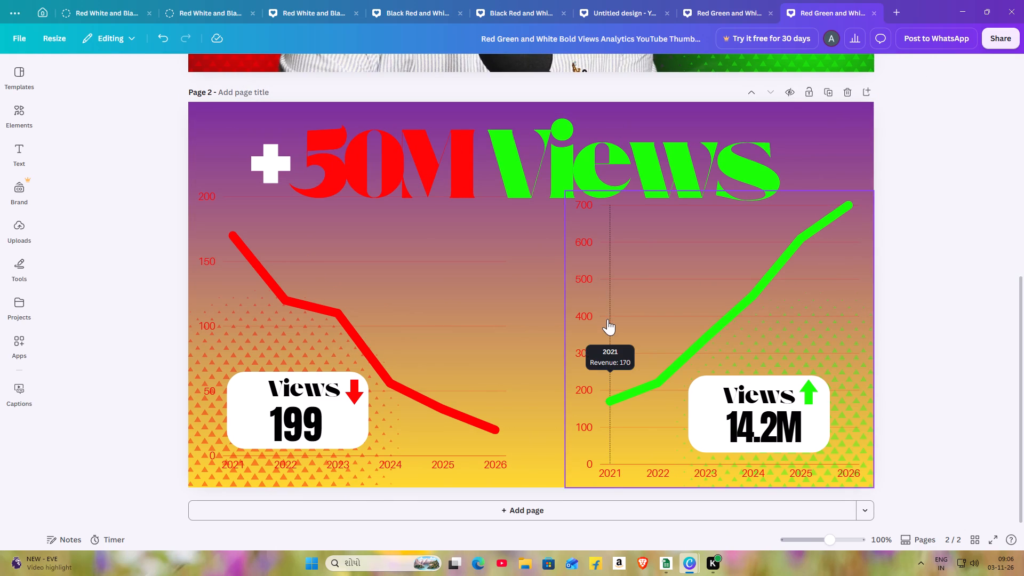
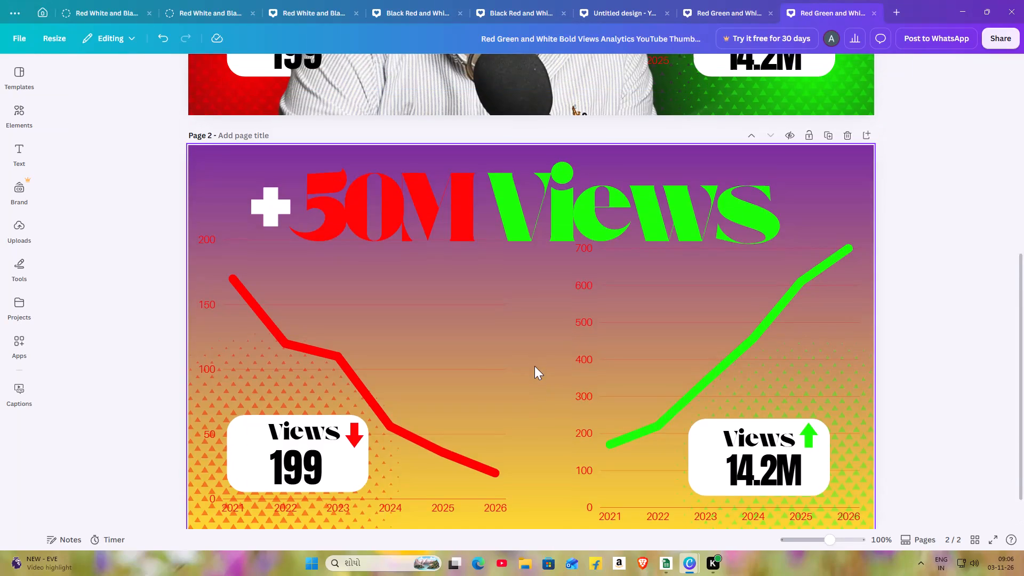
Recolour page 2's whole +50M Views headline to white (#FFFFFF).
scroll(540, 424, down, 3)
click(468, 126)
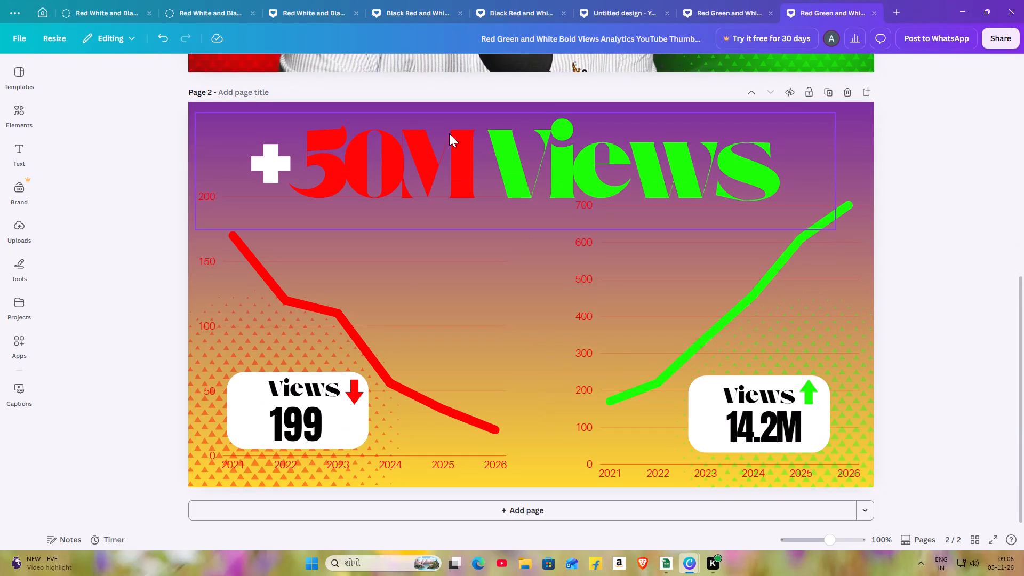
right_click(401, 143)
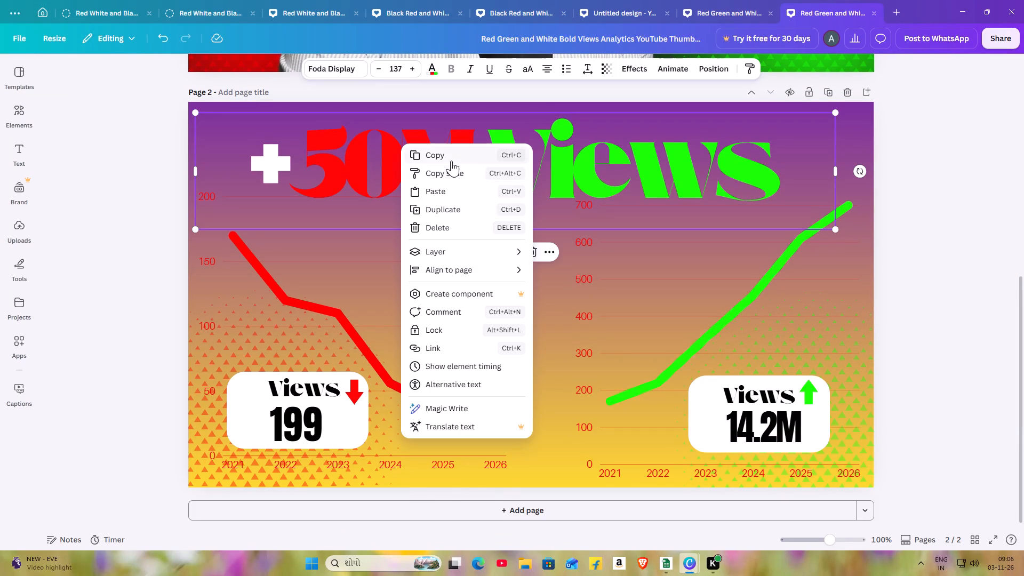
click(436, 71)
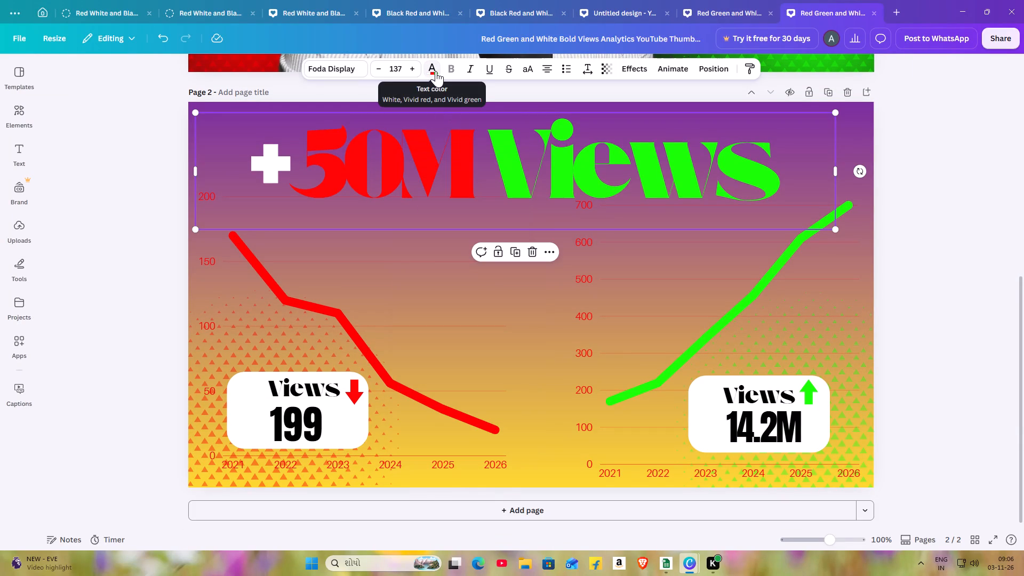
click(436, 71)
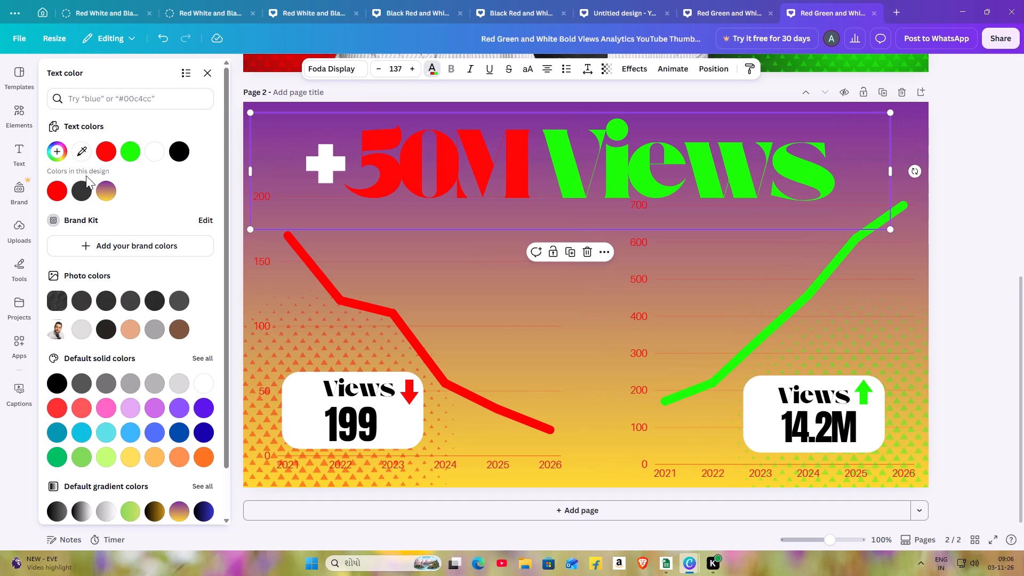
double_click(147, 145)
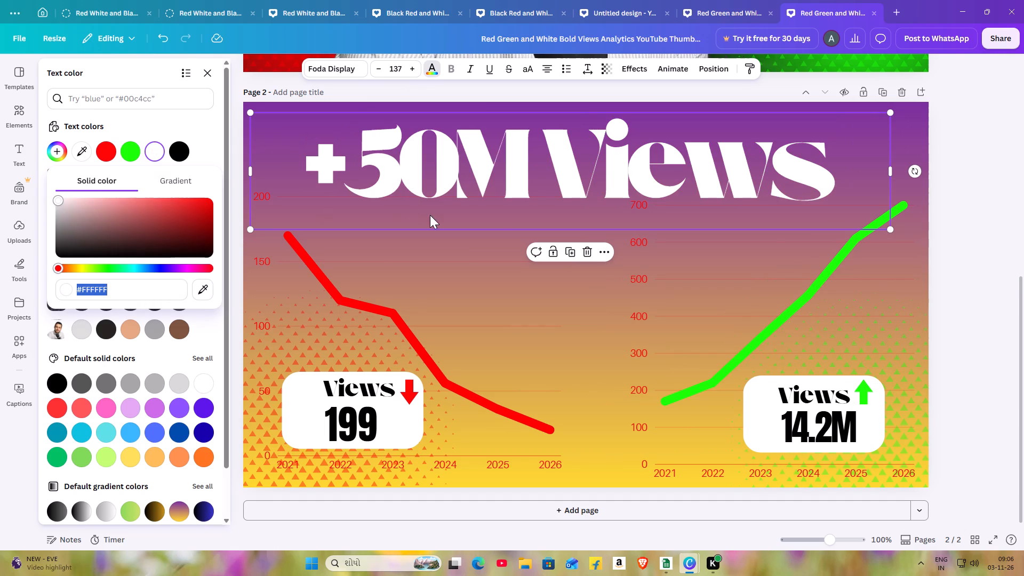
double_click(430, 215)
right_click(595, 350)
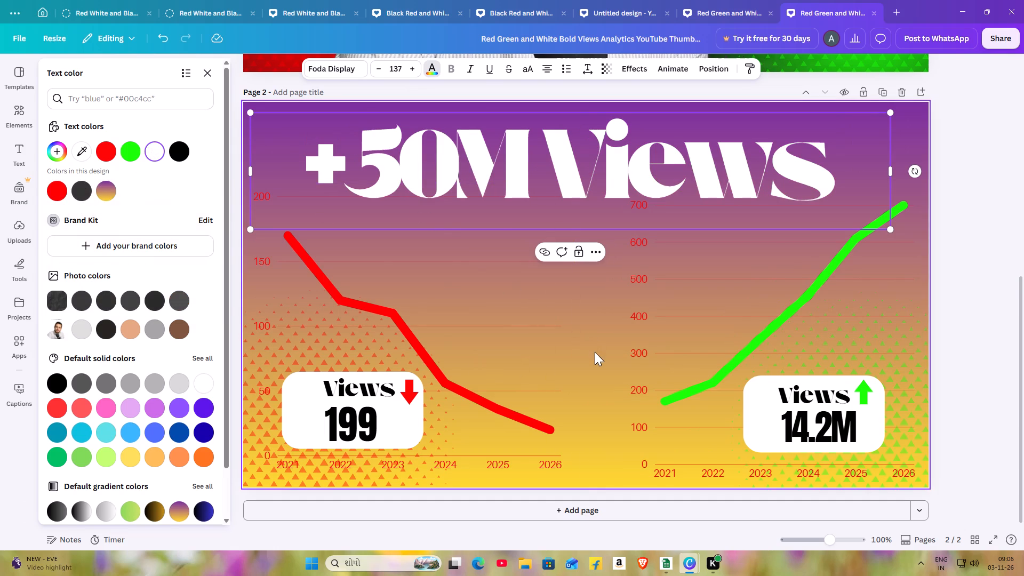
Nudge page 2's red line chart slightly right and downward beneath the headline, leaving its data unedited.
click(433, 320)
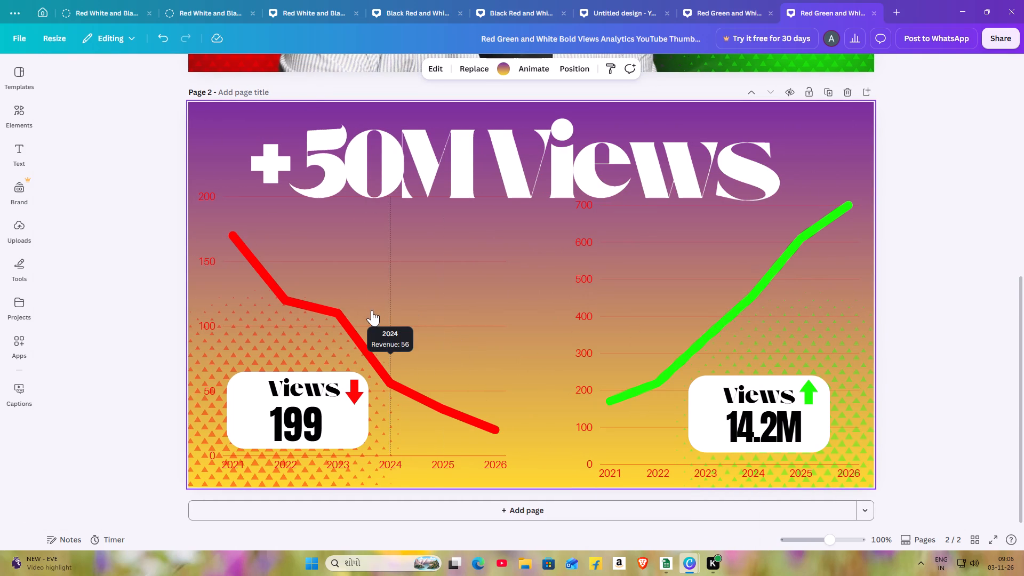
drag(337, 312, 346, 297)
double_click(346, 297)
drag(346, 297, 340, 316)
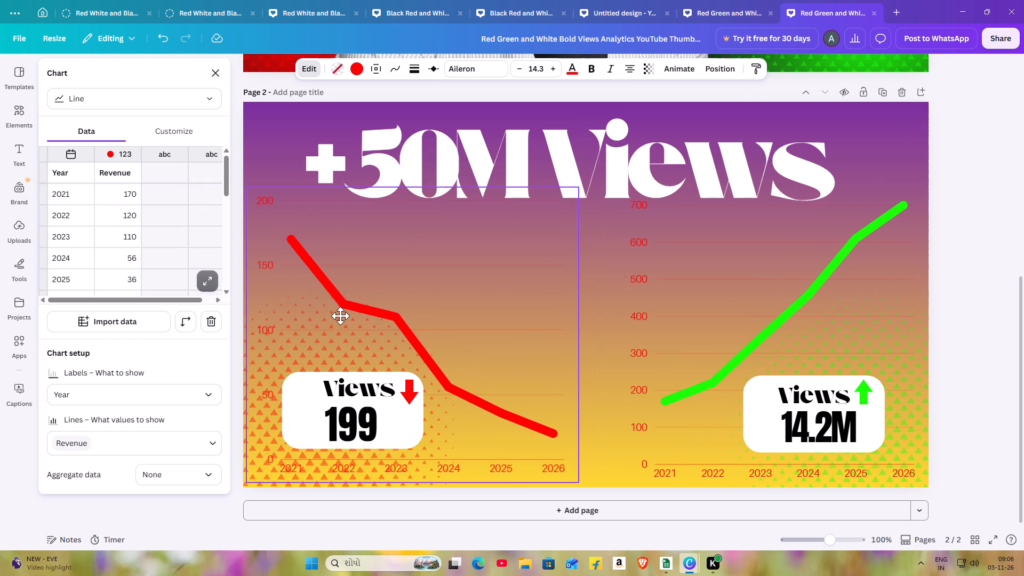
drag(340, 316, 340, 318)
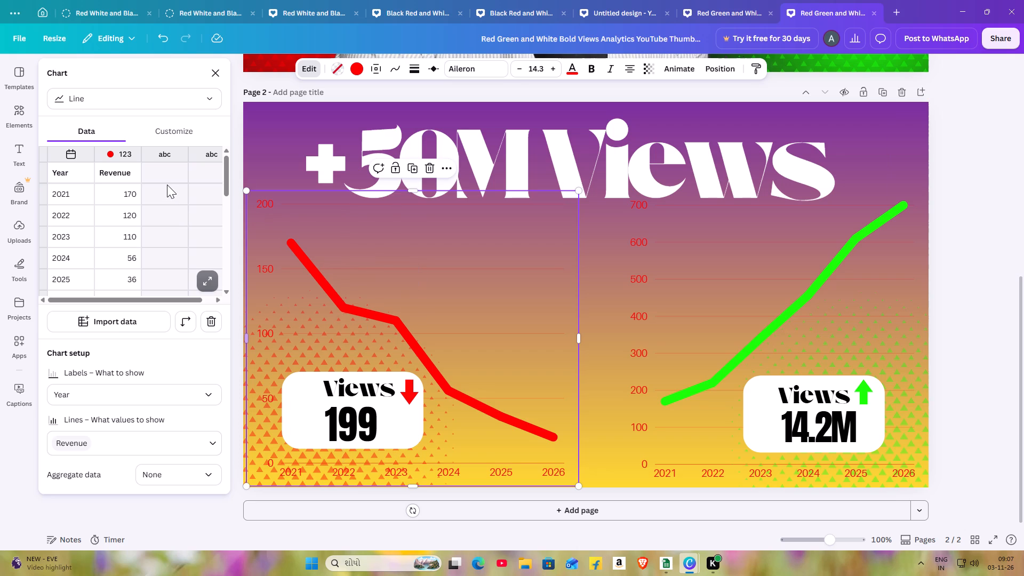
click(548, 252)
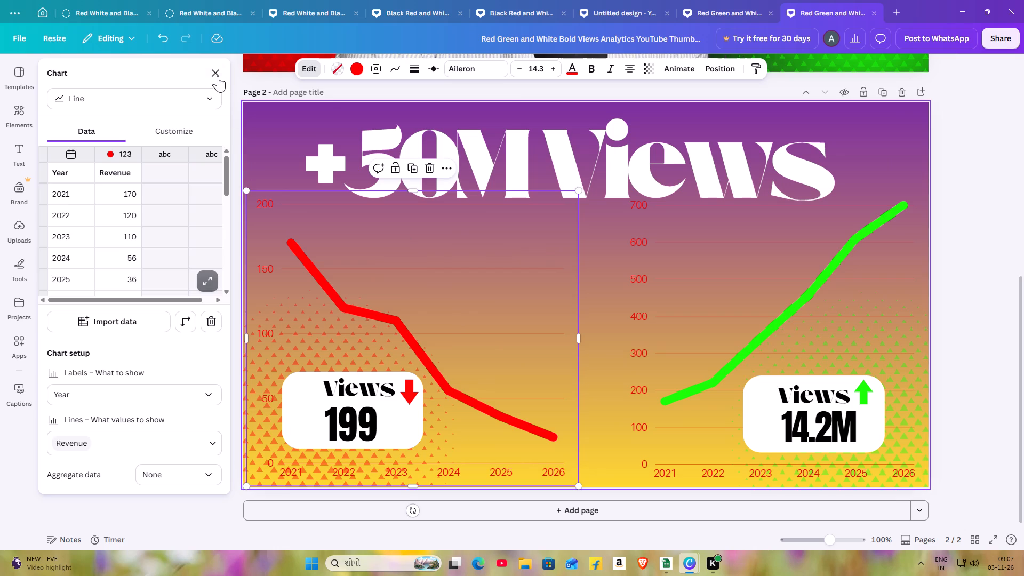
double_click(215, 70)
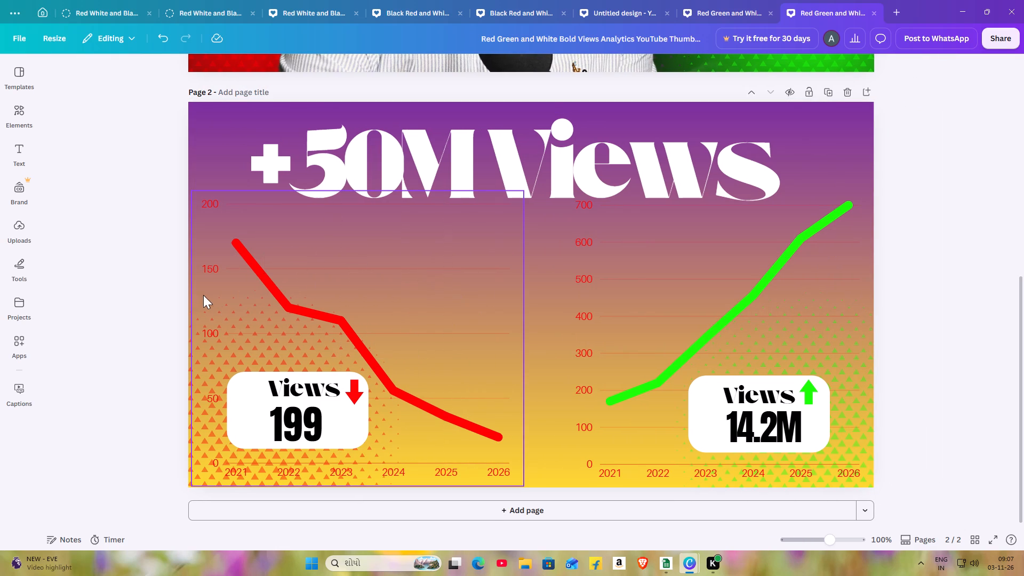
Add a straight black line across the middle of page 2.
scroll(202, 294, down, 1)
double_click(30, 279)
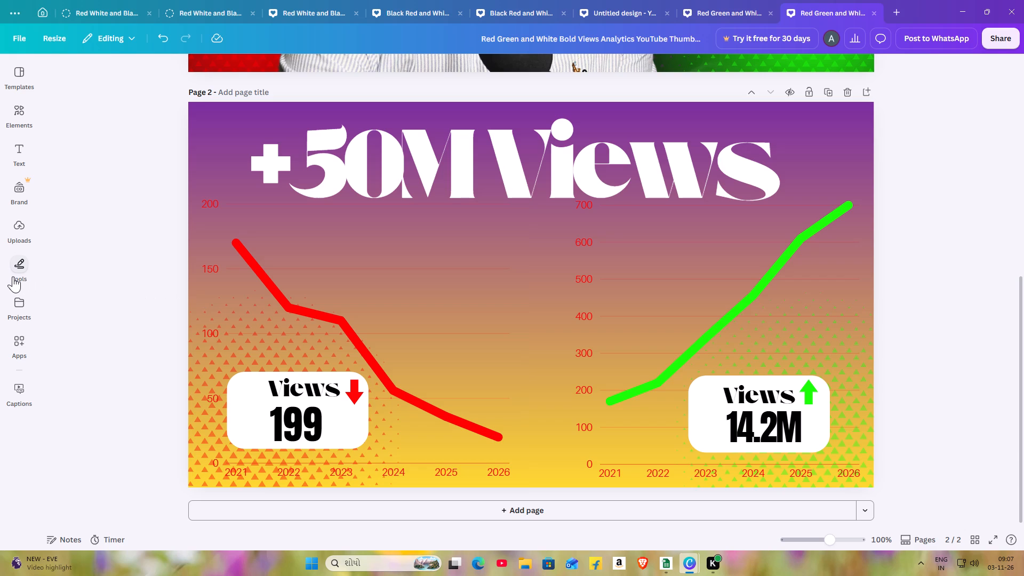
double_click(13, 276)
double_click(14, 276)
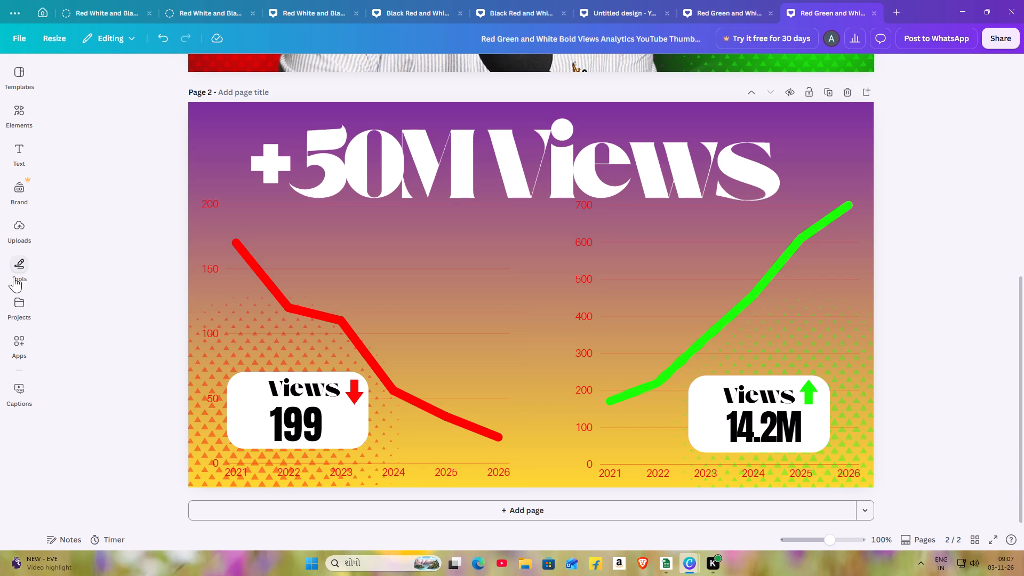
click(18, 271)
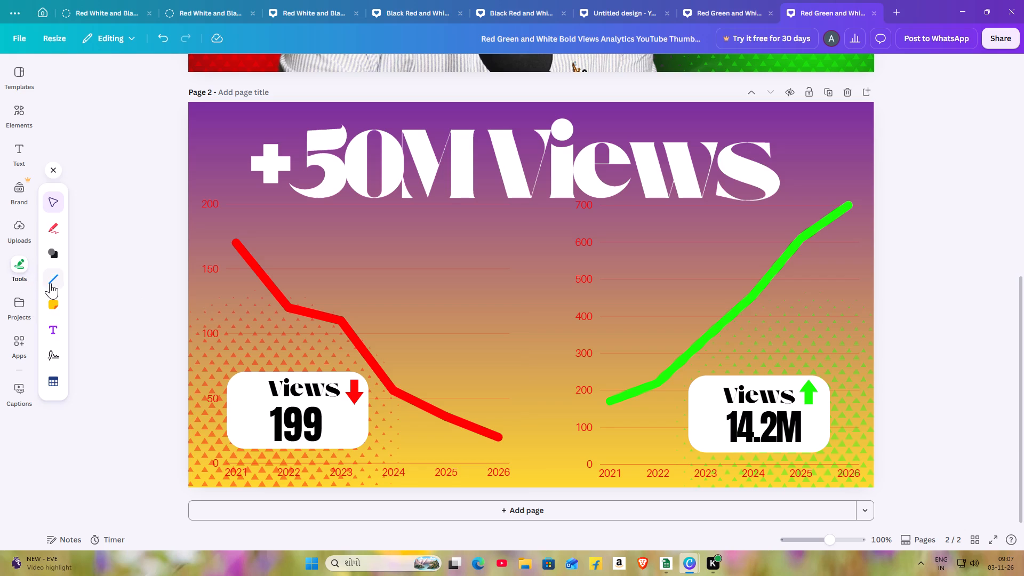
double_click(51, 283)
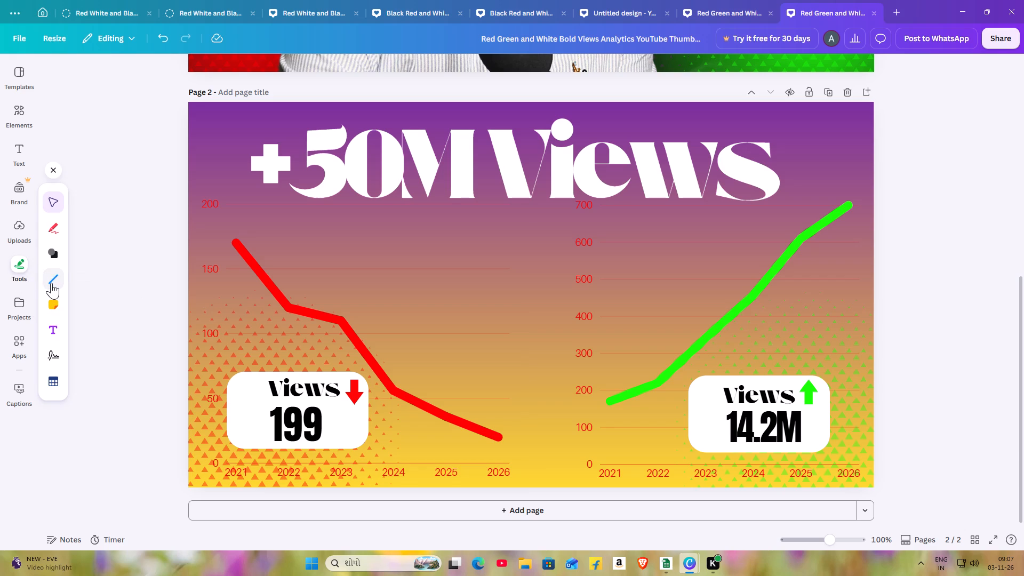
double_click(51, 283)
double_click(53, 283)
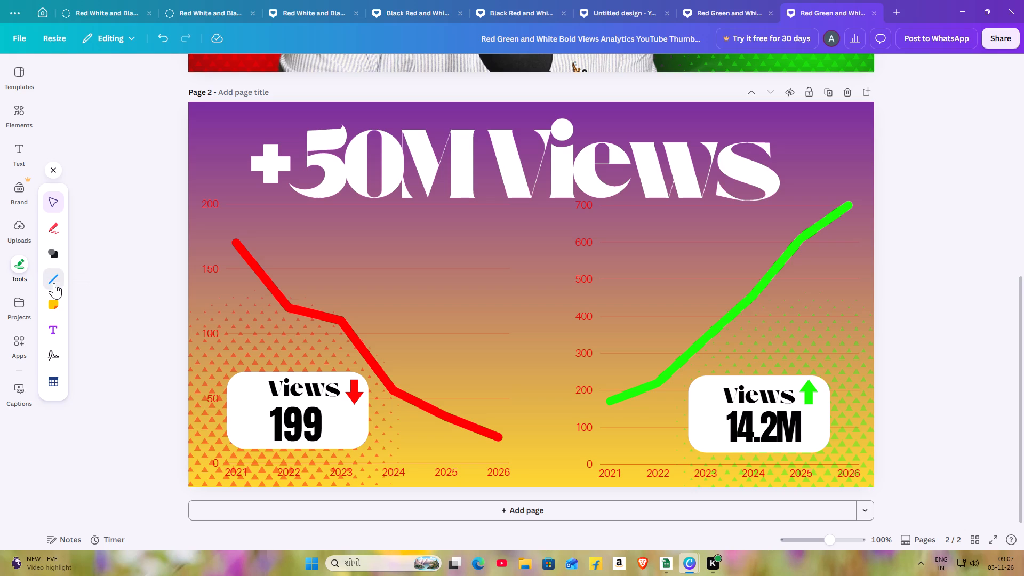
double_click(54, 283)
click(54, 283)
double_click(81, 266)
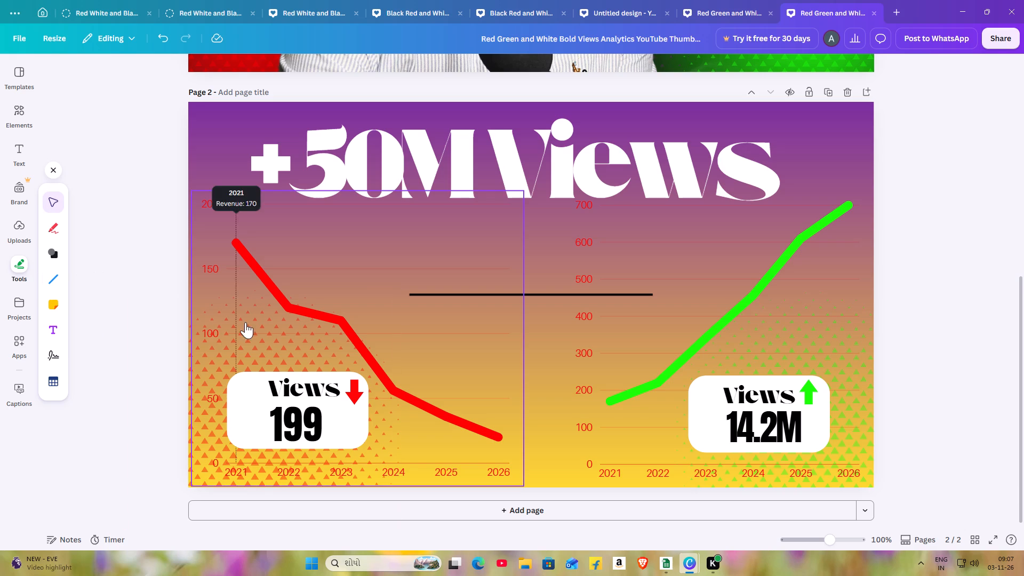
Shift page 2's red line chart left so its value labels reach the page's left edge.
double_click(411, 290)
drag(411, 290, 378, 276)
click(378, 276)
drag(410, 291, 398, 290)
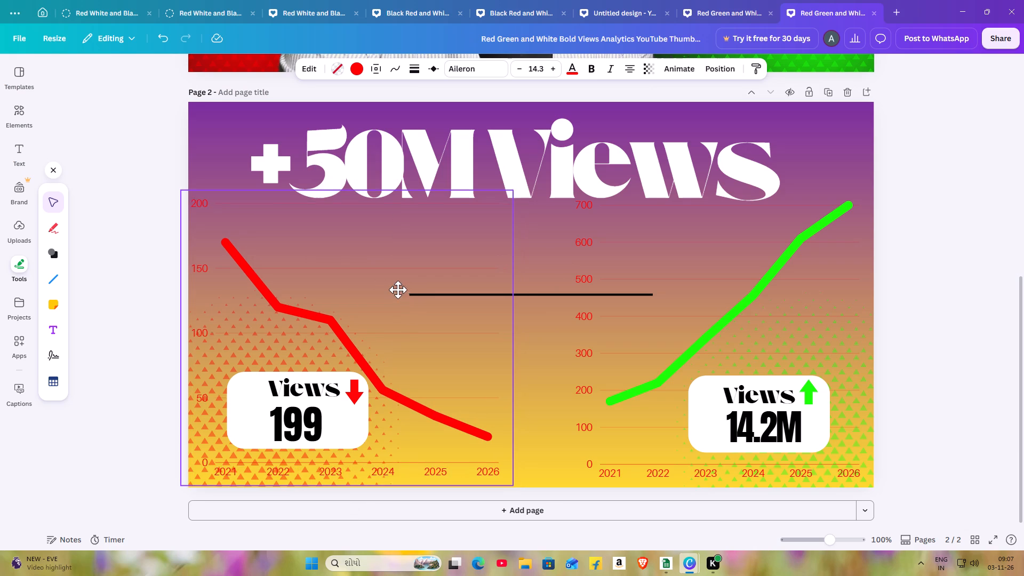
drag(398, 290, 393, 289)
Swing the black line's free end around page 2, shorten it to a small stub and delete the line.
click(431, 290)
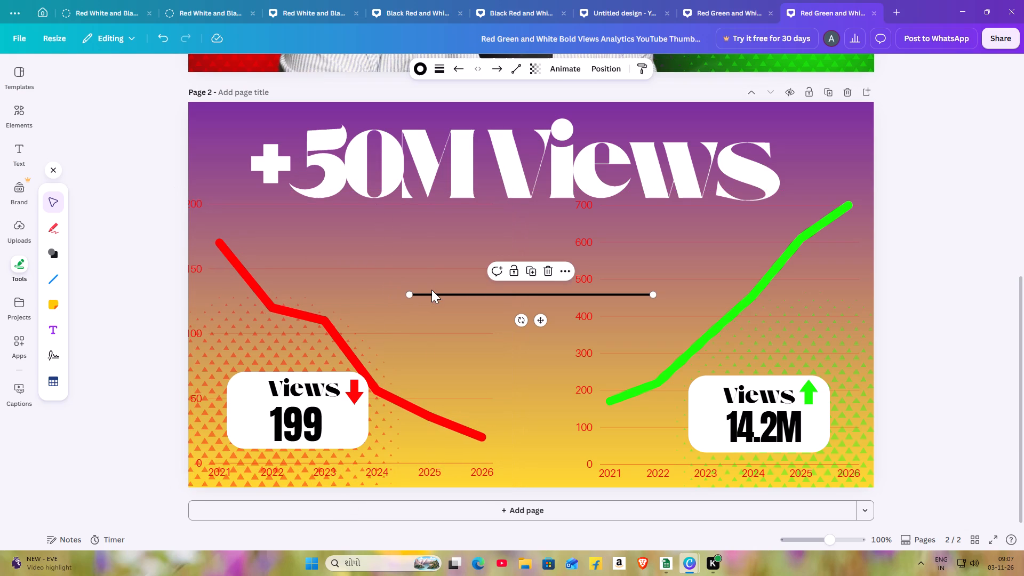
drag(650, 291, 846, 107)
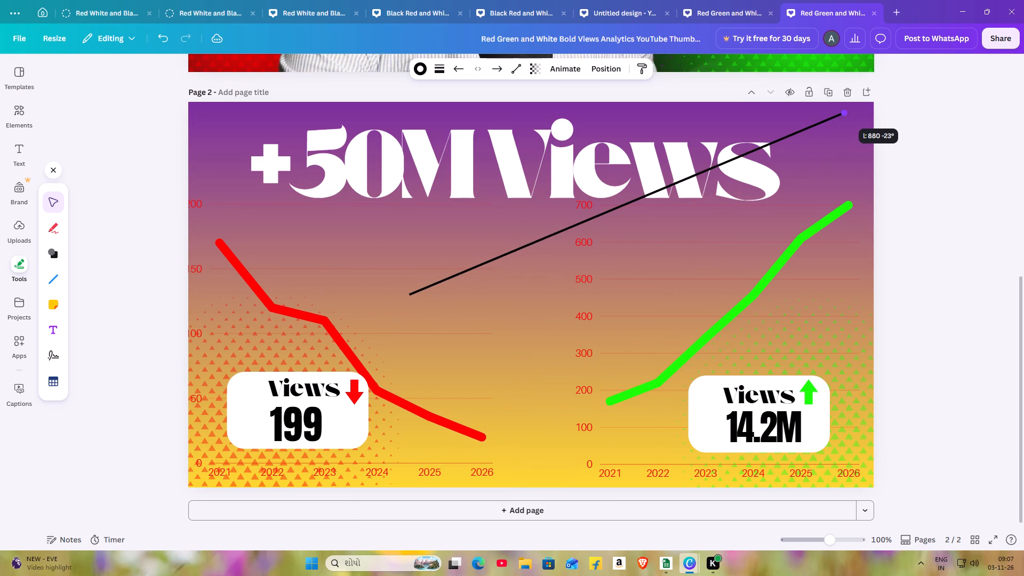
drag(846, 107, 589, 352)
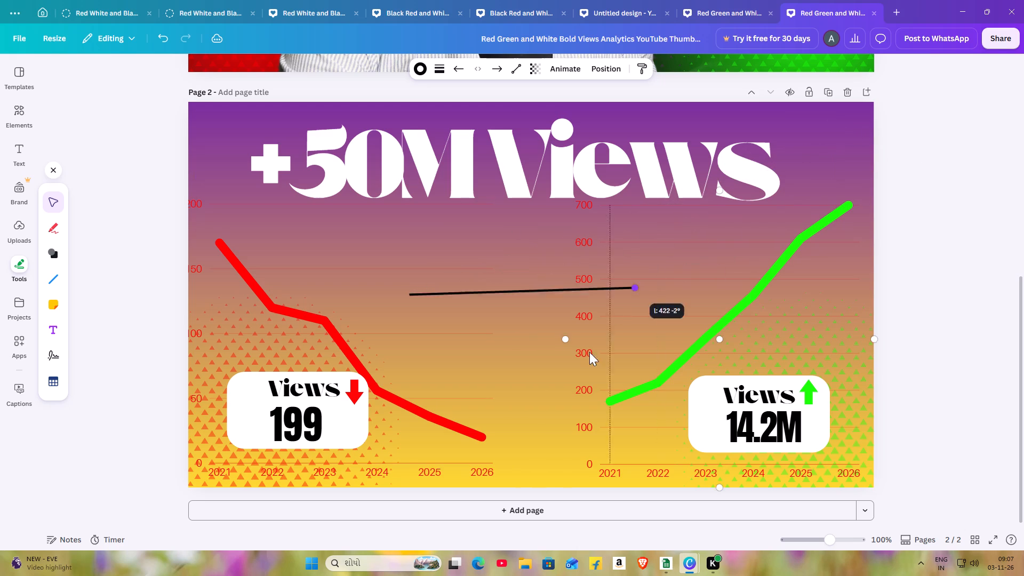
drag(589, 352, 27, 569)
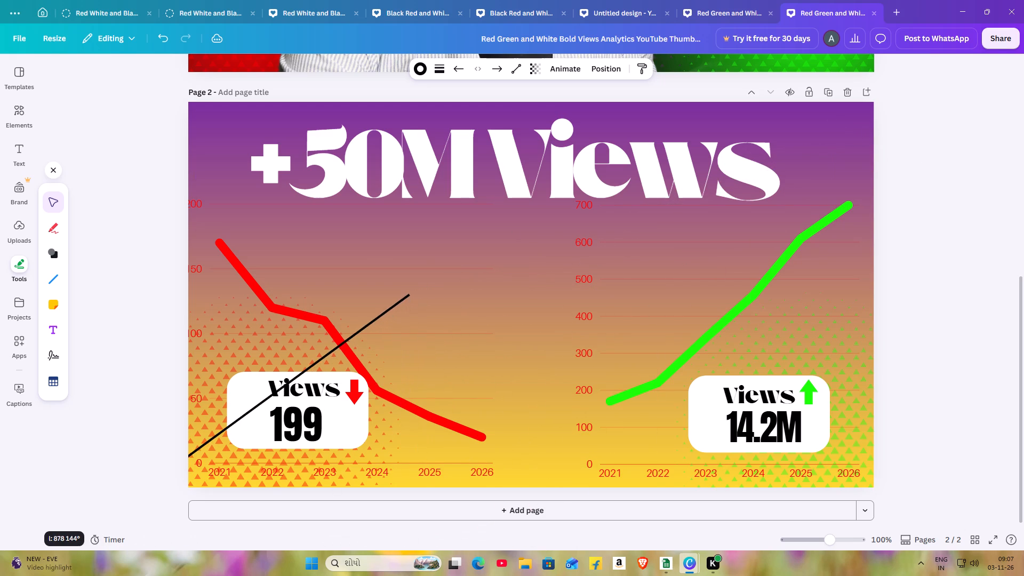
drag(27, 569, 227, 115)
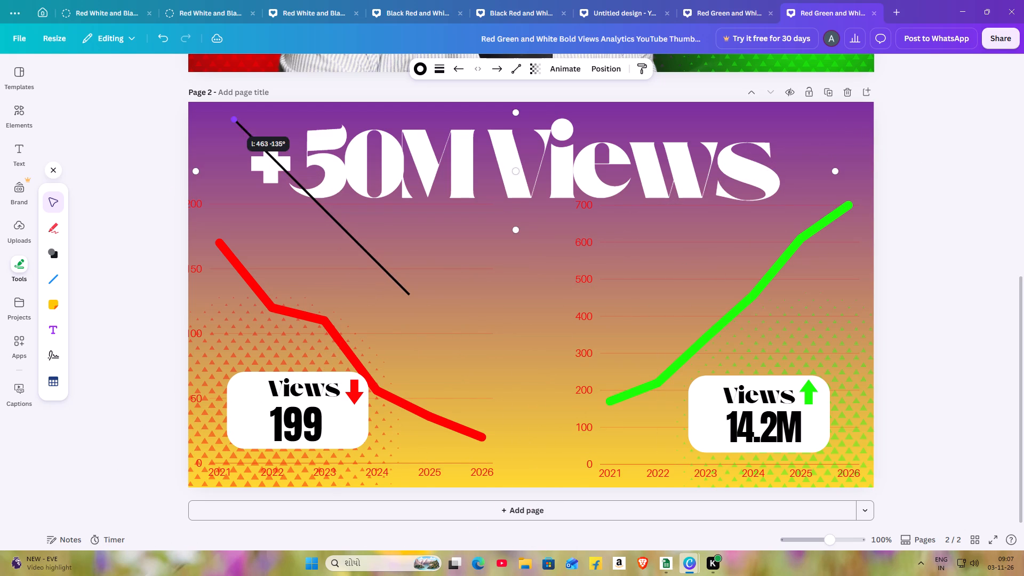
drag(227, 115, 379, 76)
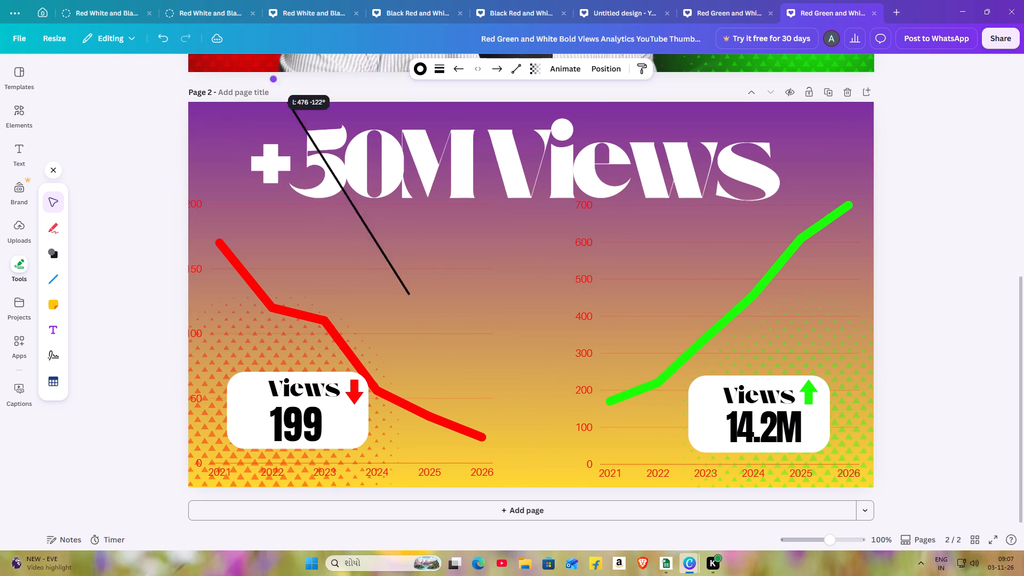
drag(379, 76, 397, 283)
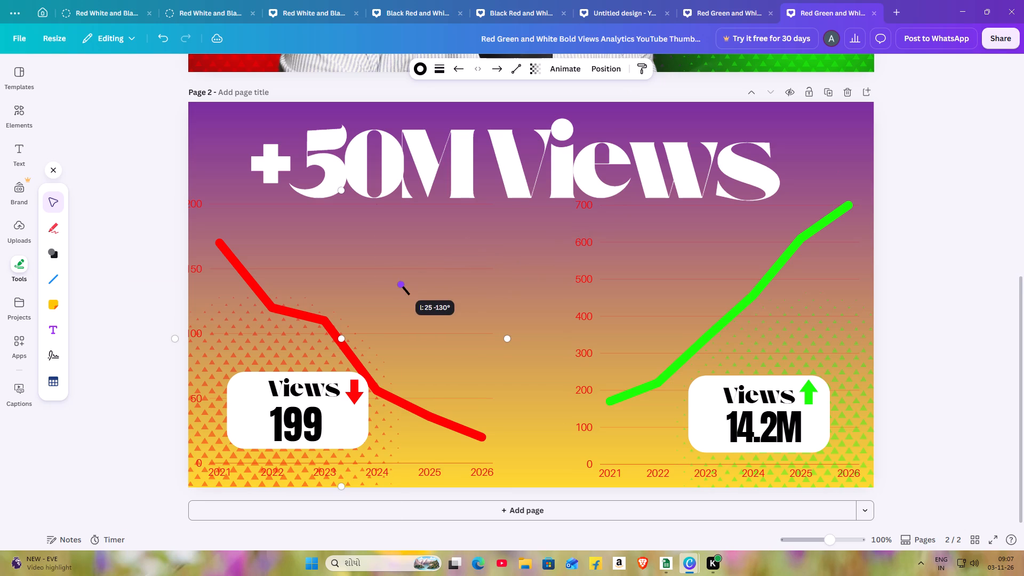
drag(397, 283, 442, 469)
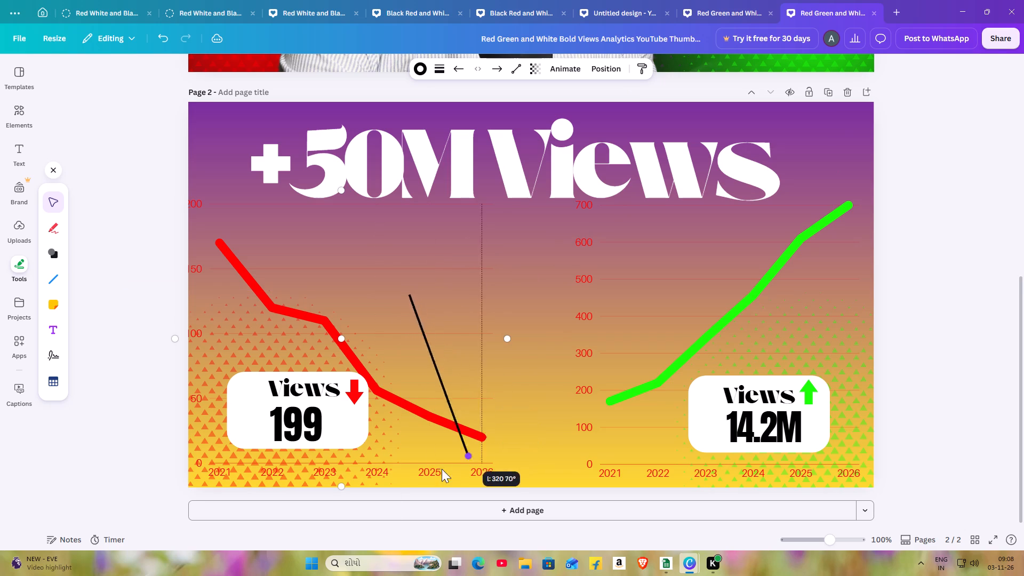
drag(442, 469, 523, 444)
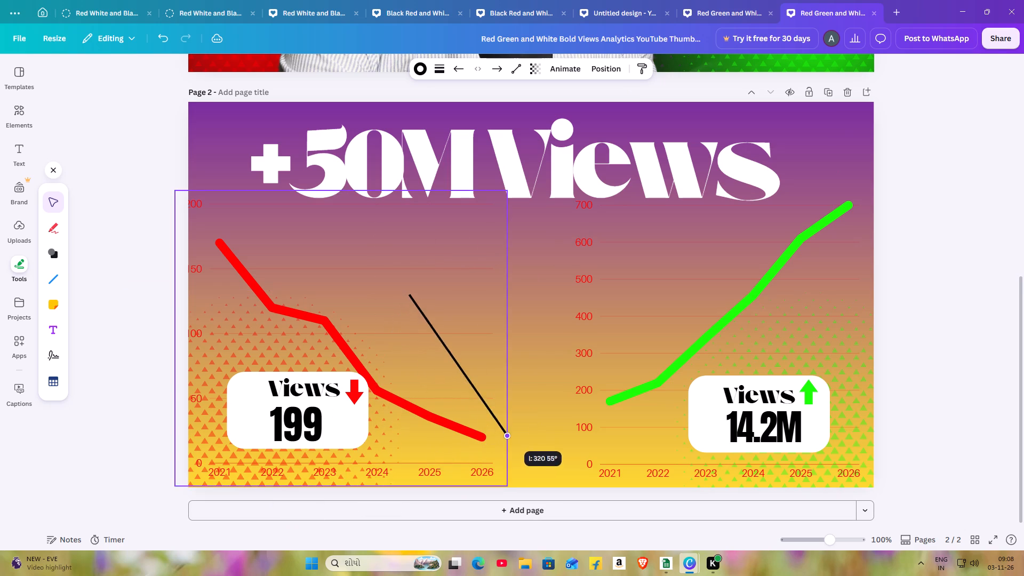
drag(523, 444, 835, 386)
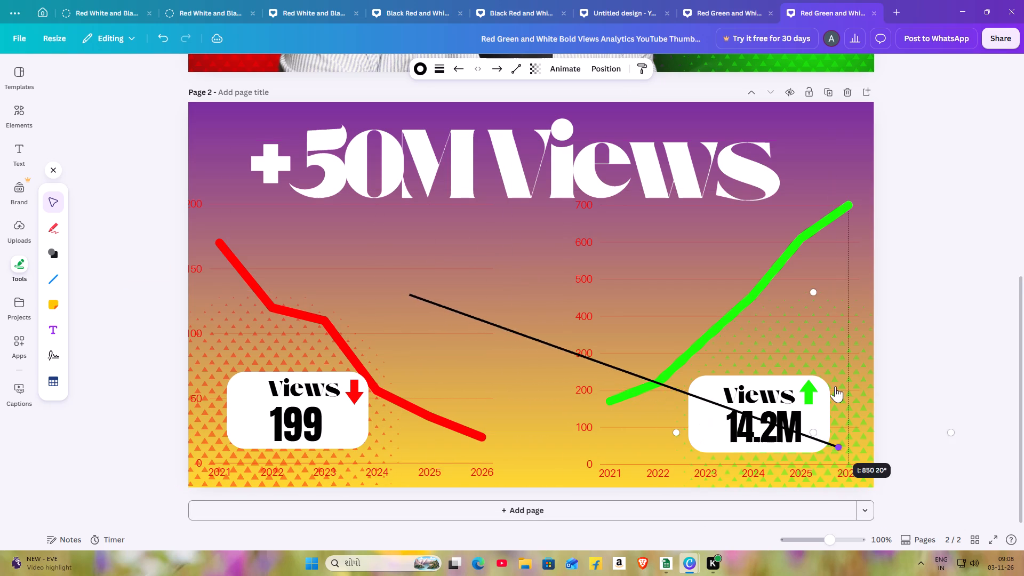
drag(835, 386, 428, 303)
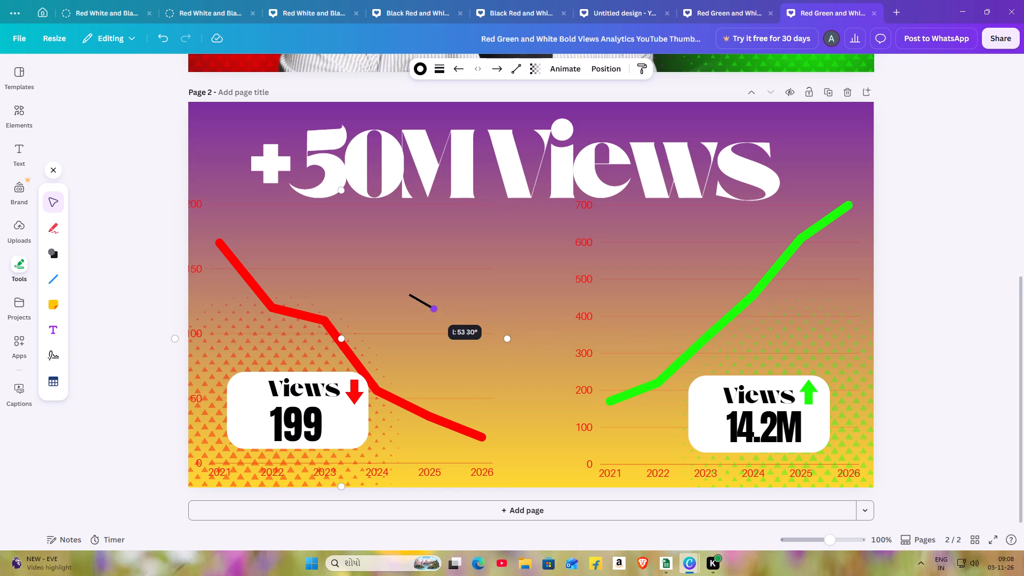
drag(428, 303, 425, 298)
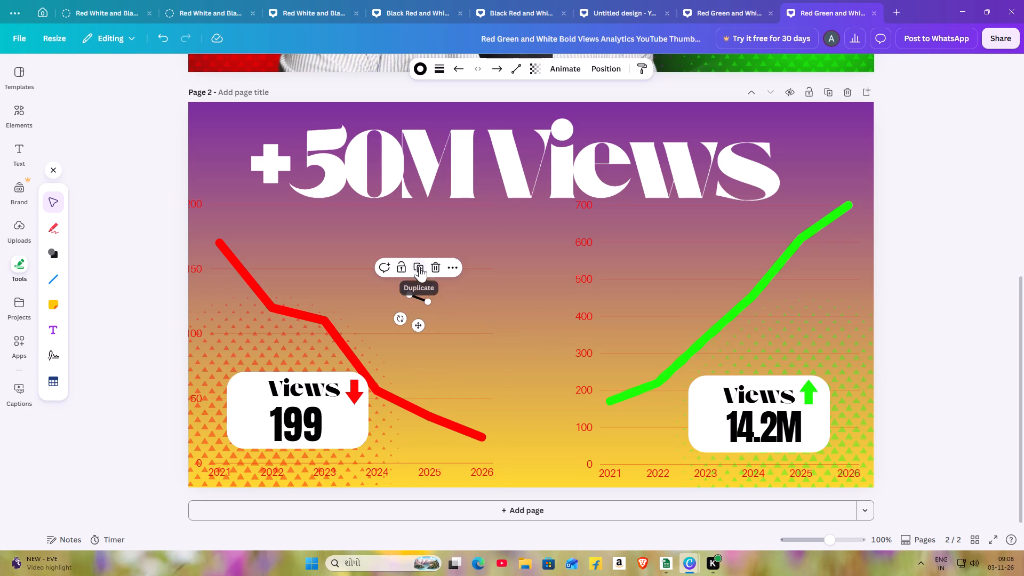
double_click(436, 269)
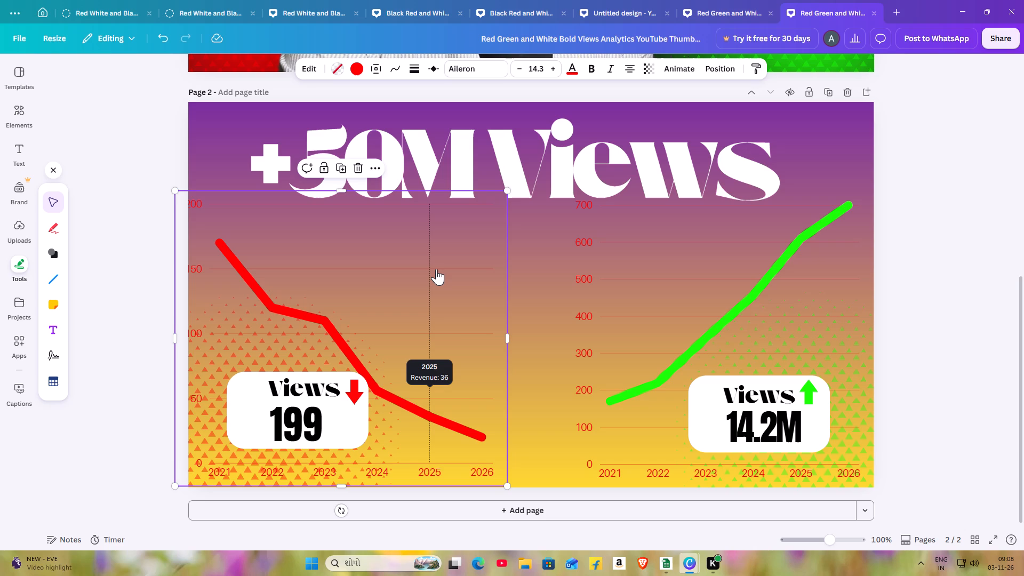
Add two new blank gradient pages after page 2.
scroll(461, 396, down, 3)
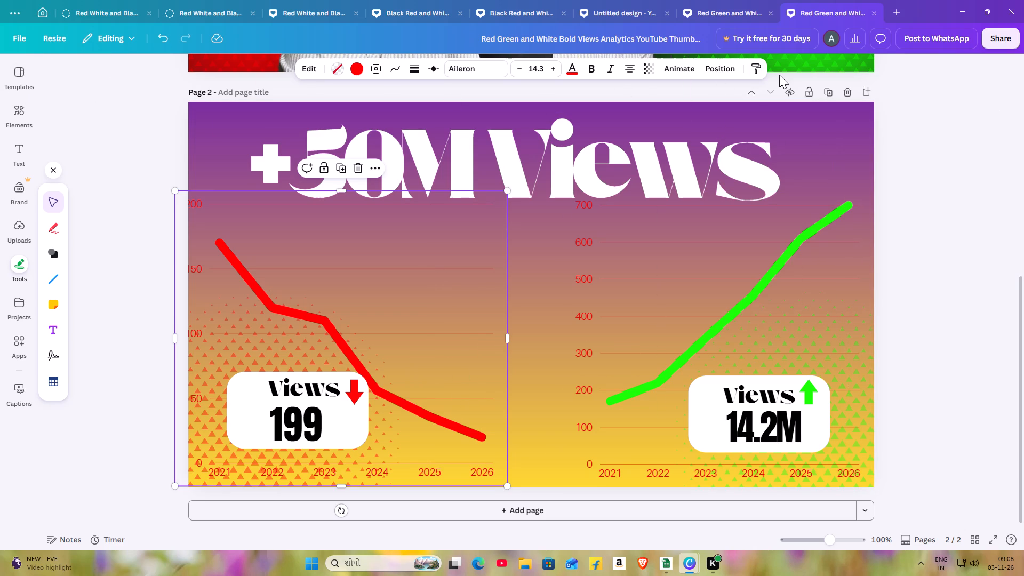
double_click(868, 93)
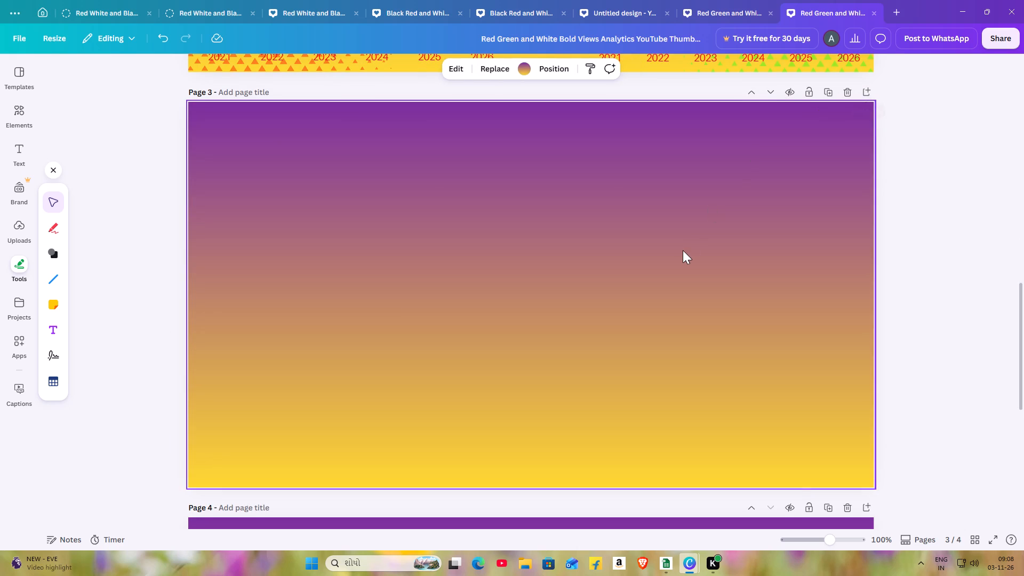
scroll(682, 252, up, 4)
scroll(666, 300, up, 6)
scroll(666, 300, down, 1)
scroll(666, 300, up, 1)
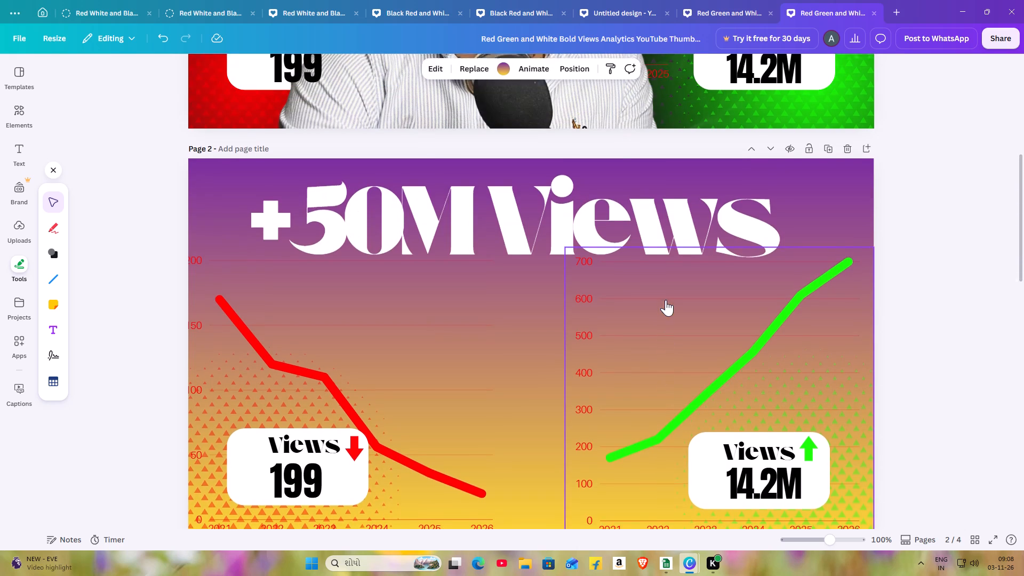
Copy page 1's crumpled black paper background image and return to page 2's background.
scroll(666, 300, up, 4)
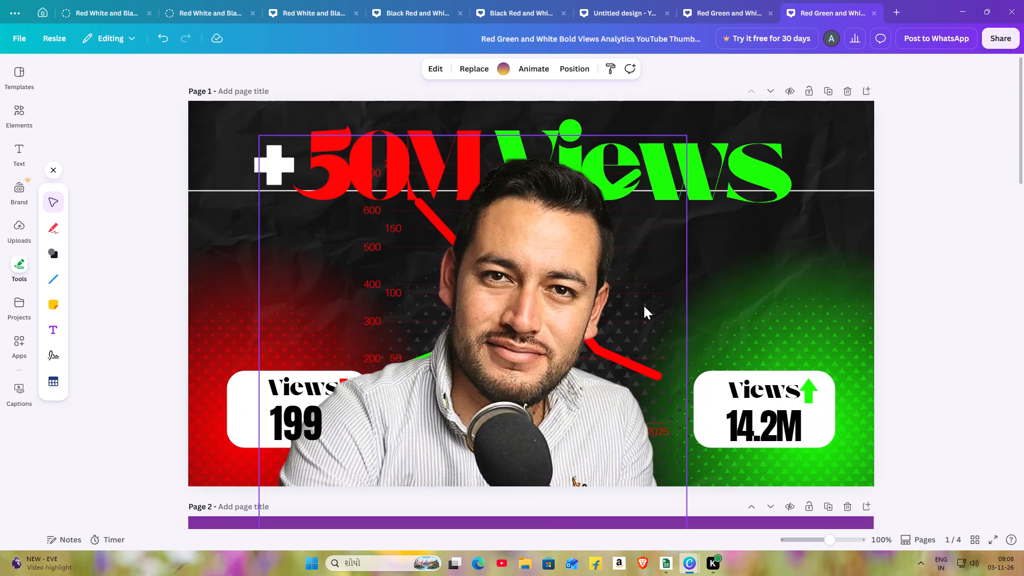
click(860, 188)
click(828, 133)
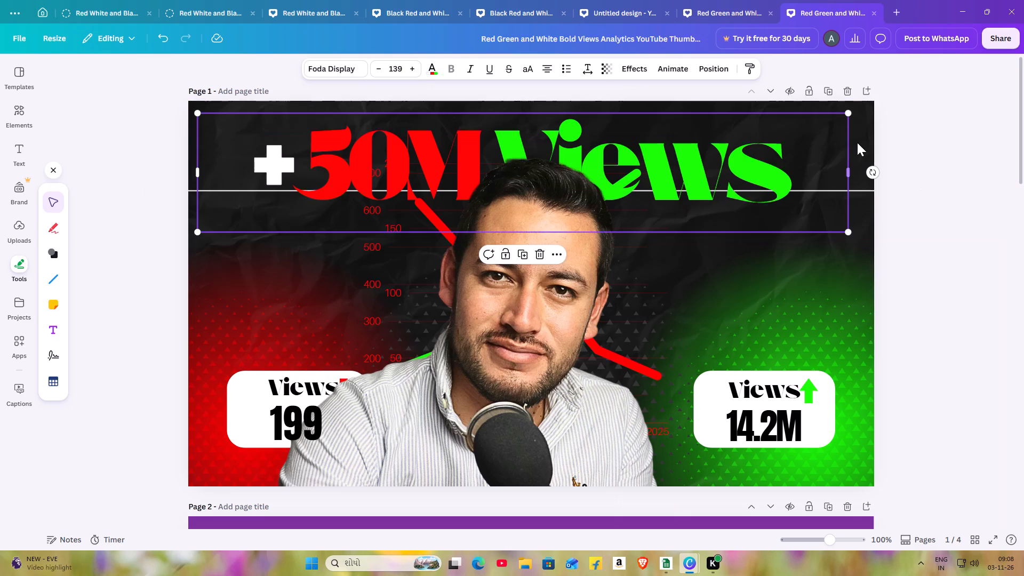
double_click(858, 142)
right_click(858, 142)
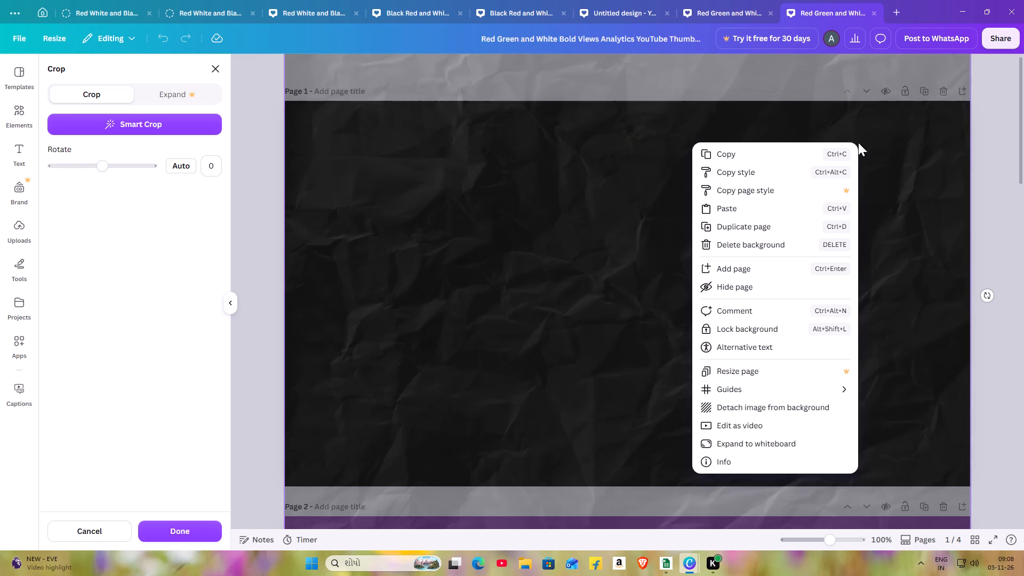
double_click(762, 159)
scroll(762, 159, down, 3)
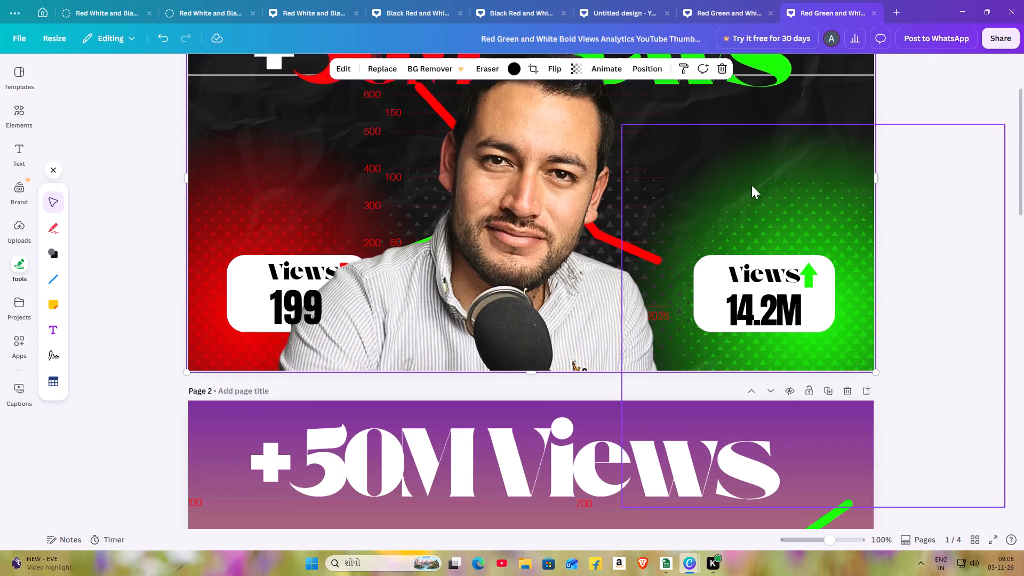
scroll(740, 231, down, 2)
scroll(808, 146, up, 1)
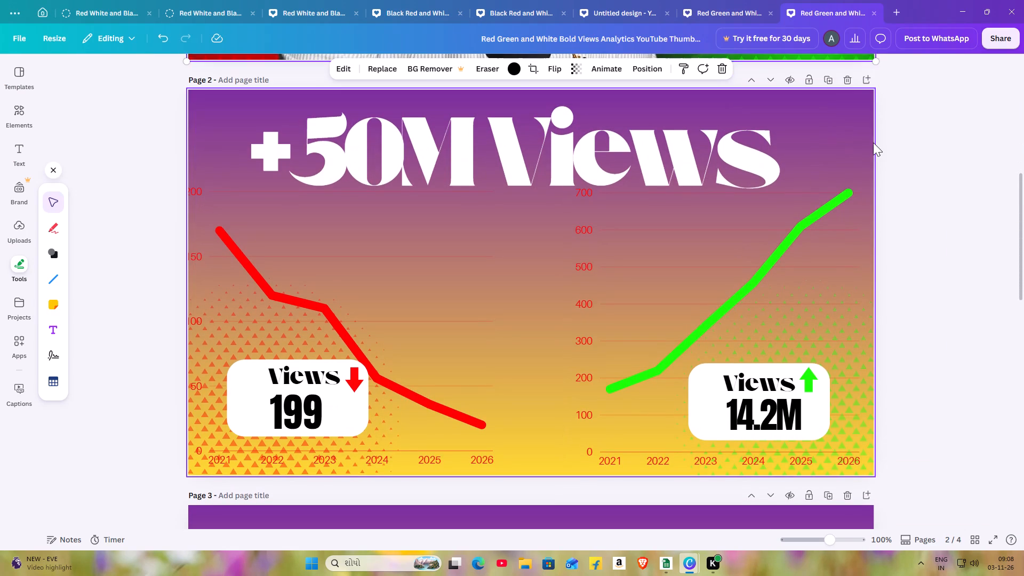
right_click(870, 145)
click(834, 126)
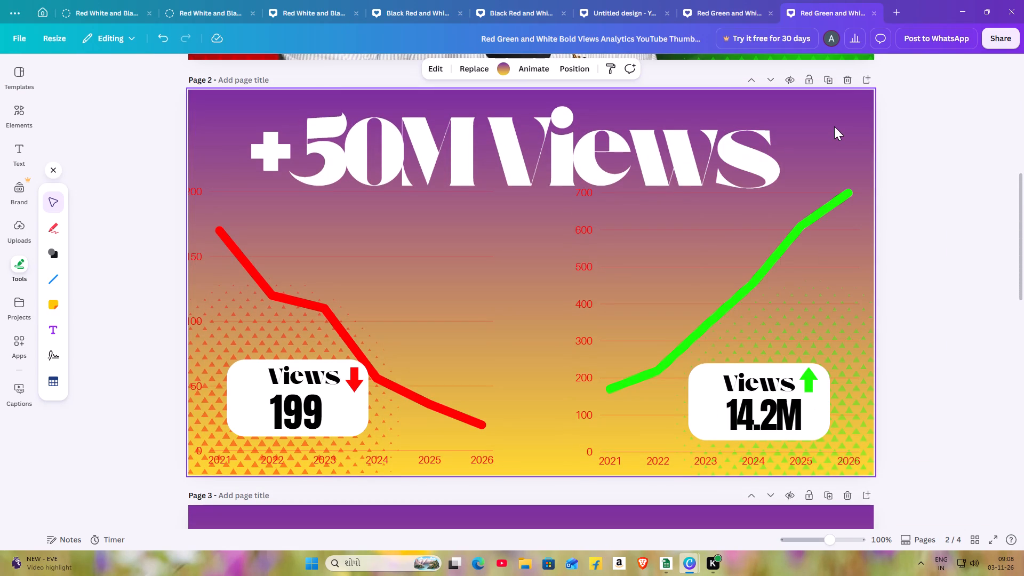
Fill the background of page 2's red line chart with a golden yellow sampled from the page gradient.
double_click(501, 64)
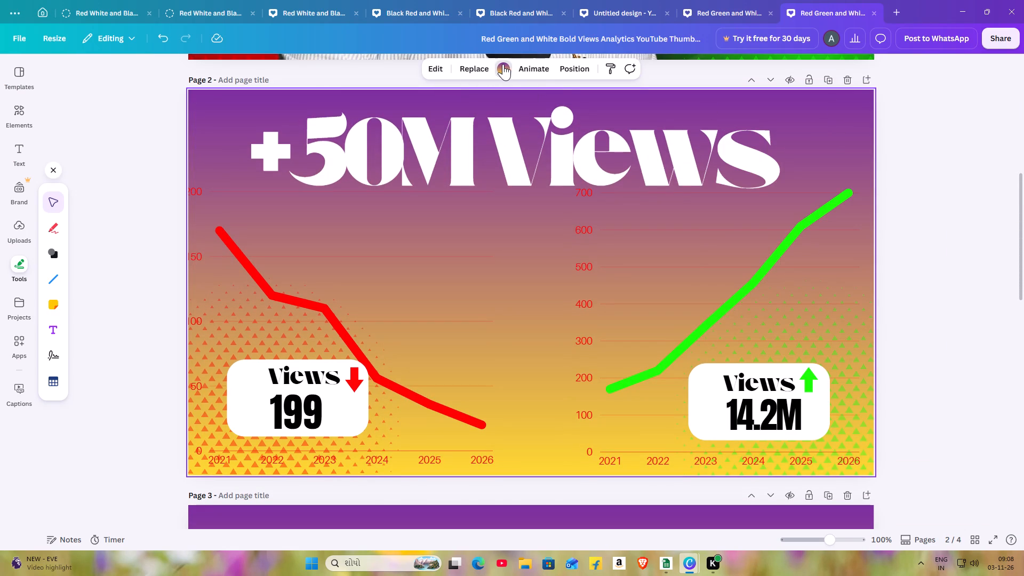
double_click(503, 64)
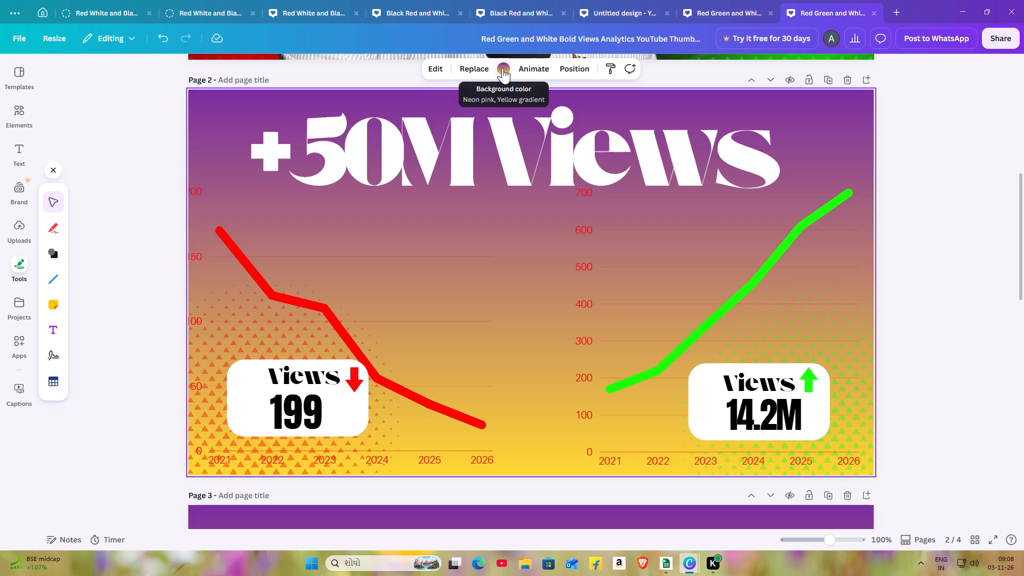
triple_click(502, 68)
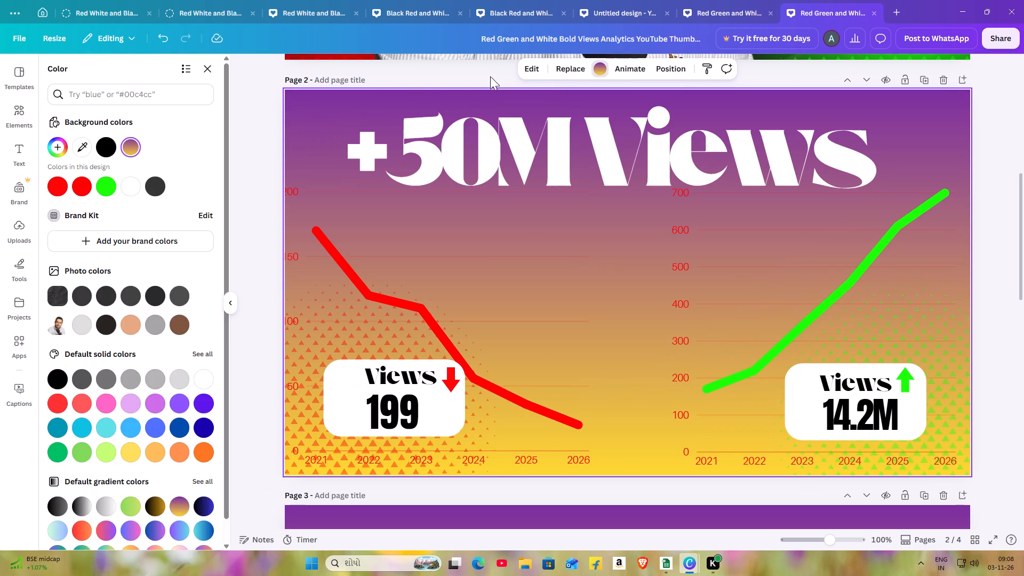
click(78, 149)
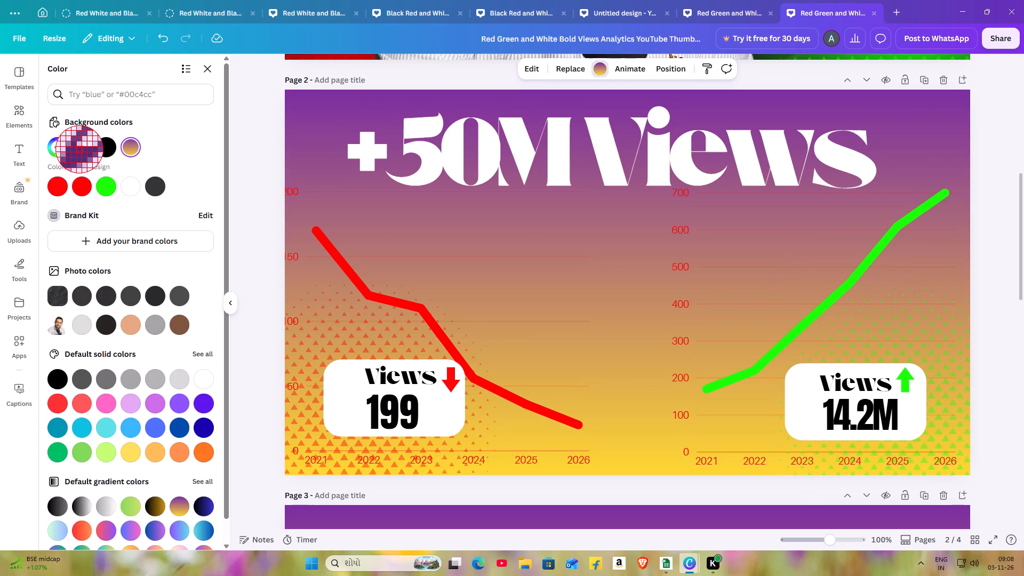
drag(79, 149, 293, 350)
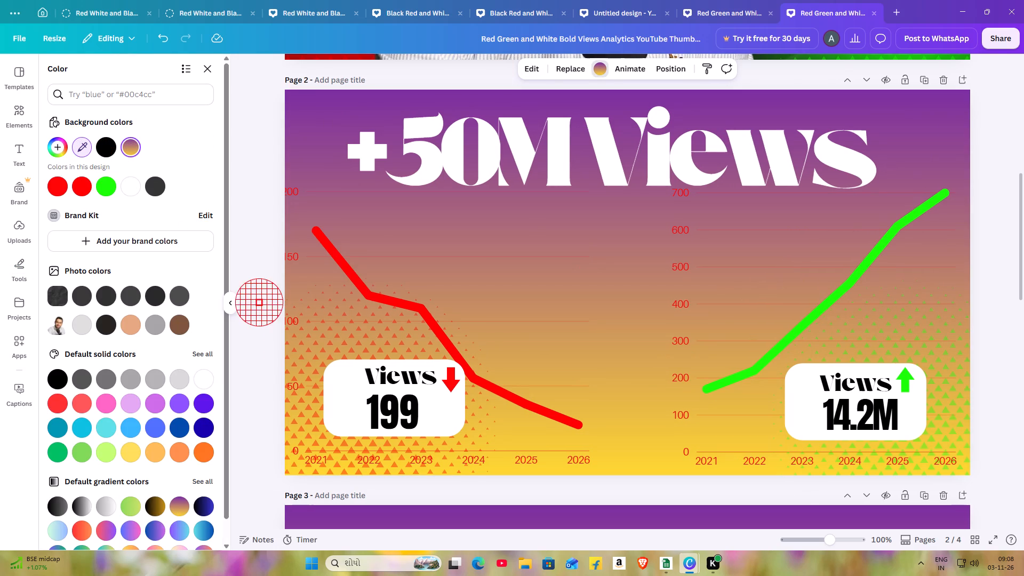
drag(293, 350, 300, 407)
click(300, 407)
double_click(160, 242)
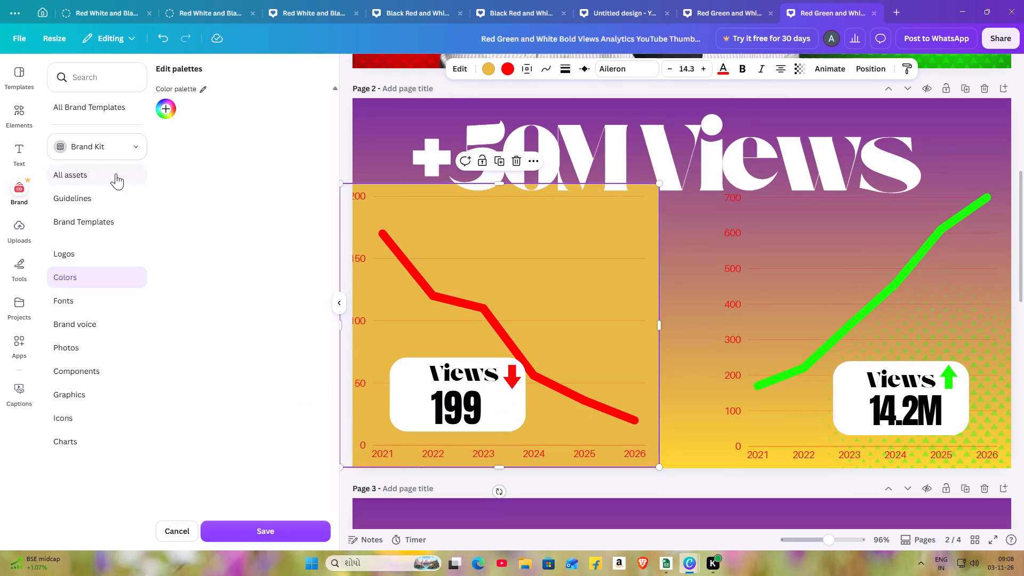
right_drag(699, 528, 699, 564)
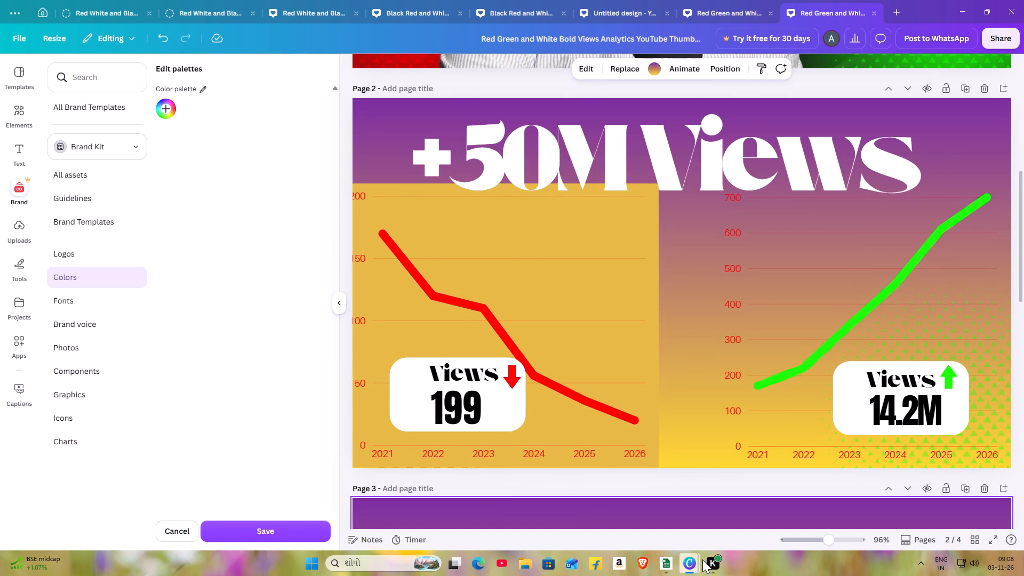
Try red, white and purple as the background of page 2's red line chart, and set it to solid dark blue.
double_click(584, 328)
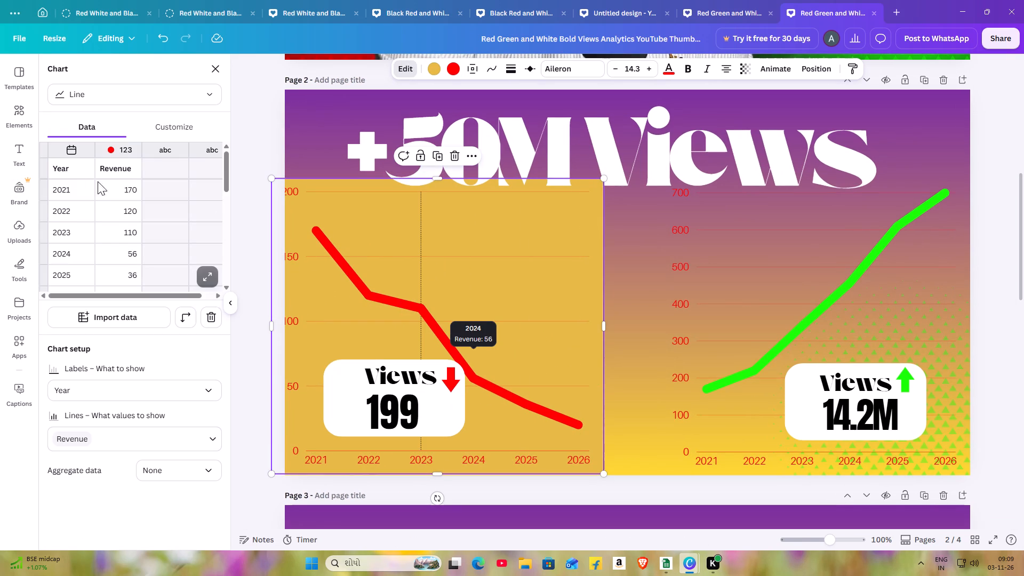
double_click(110, 151)
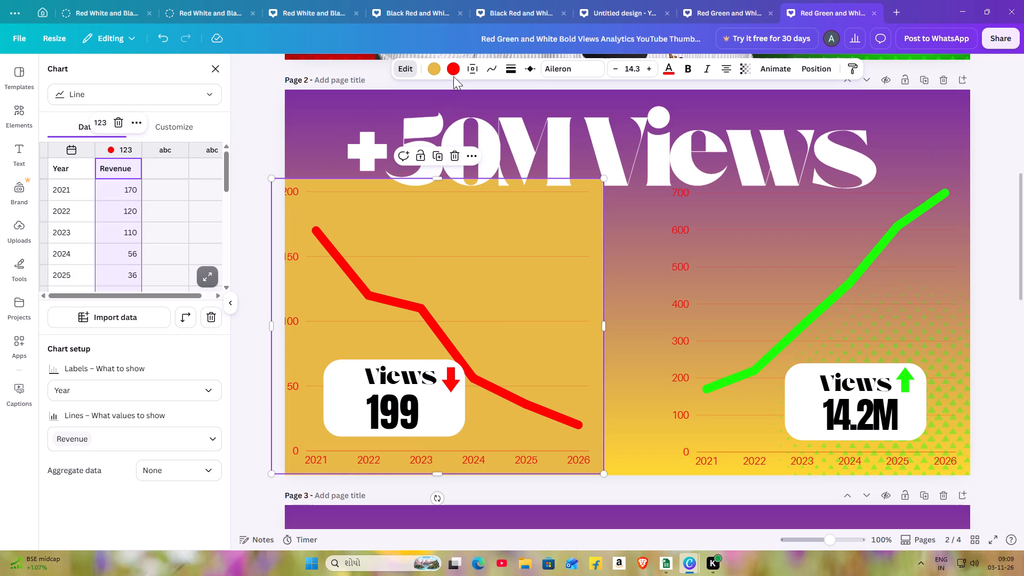
click(436, 69)
click(135, 149)
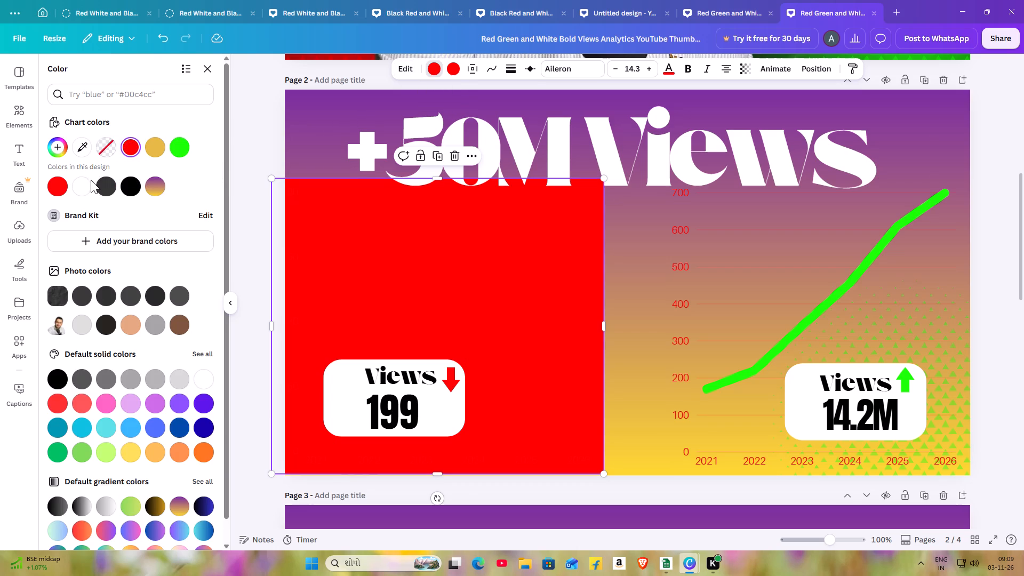
double_click(87, 184)
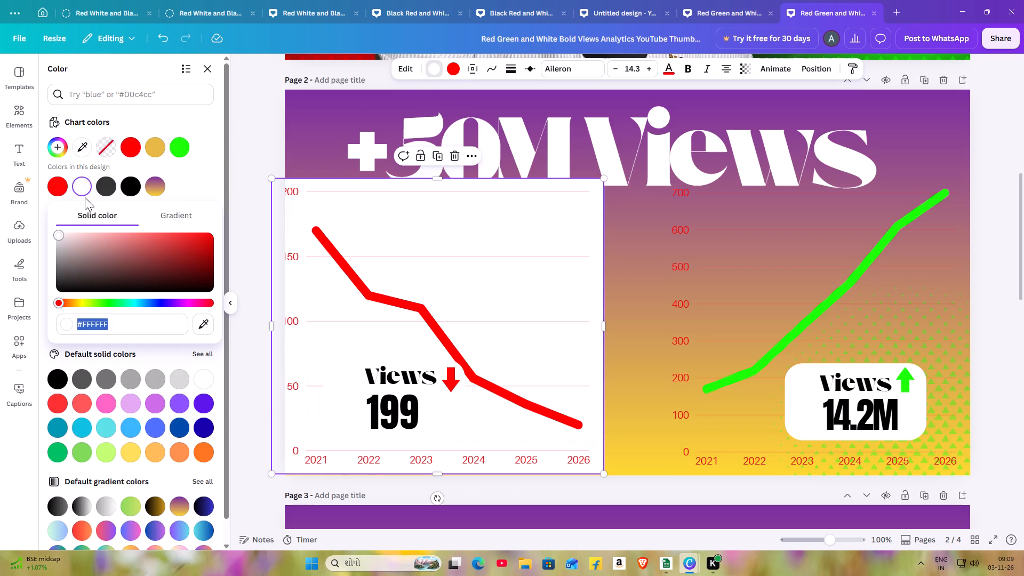
triple_click(195, 407)
double_click(177, 407)
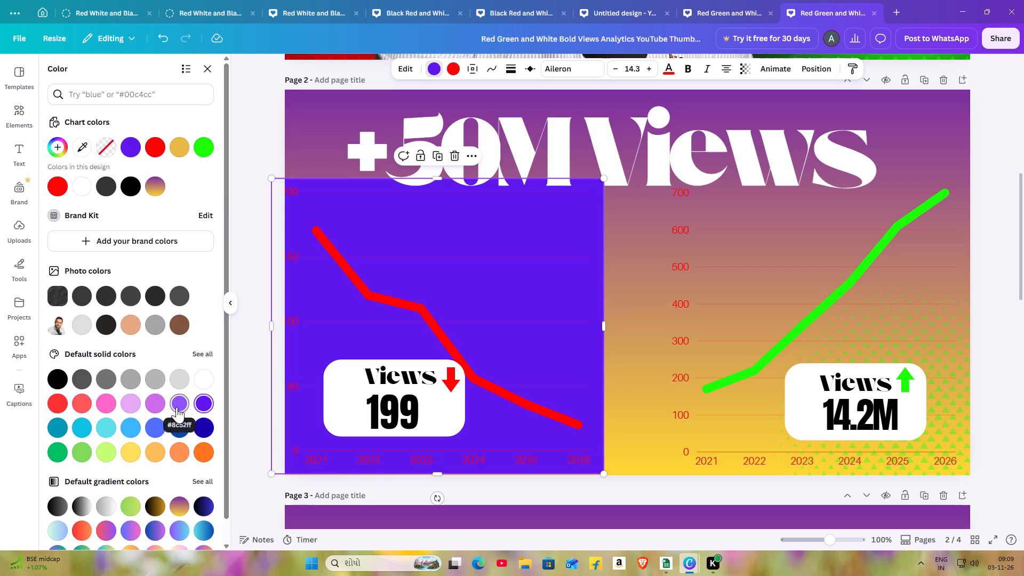
double_click(171, 431)
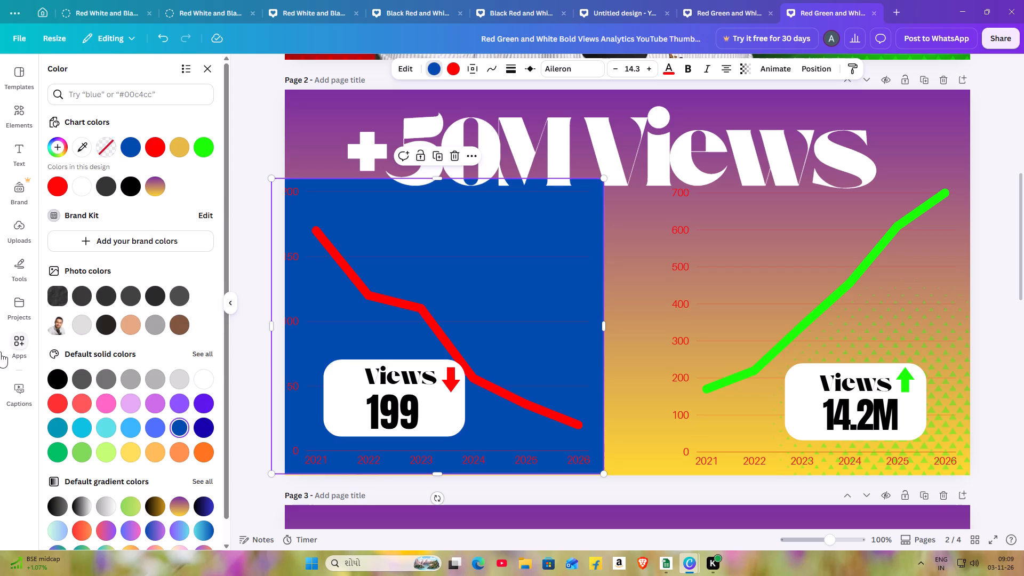